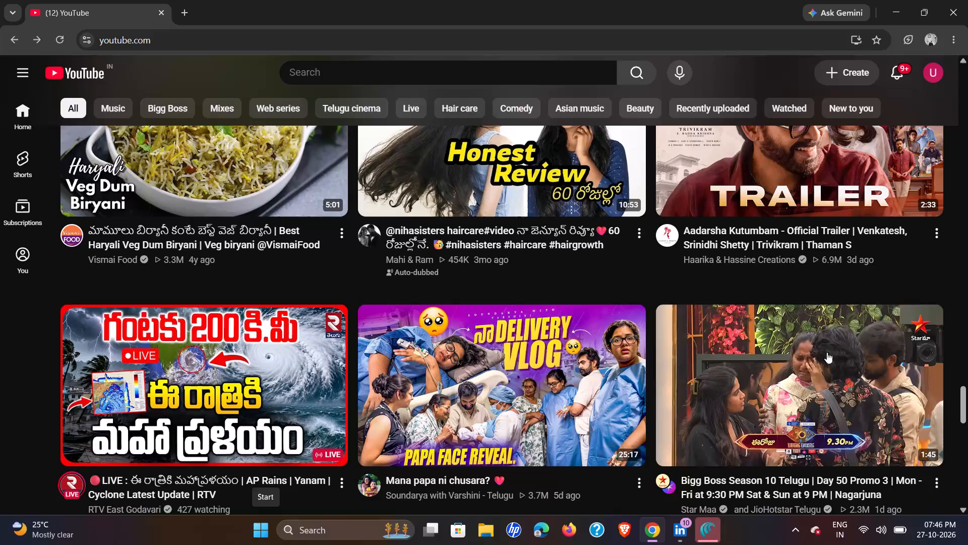
Close the Chrome window showing the YouTube home page.
{"action": "left_click", "coordinate": [965, 11]}
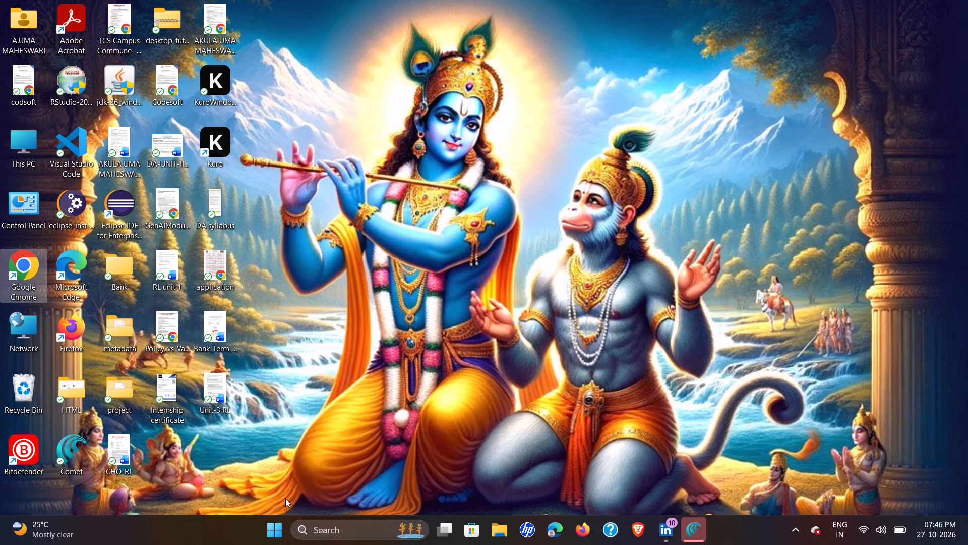
Launch Microsoft Word from the recent apps in Windows search.
{"action": "left_click", "coordinate": [286, 537]}
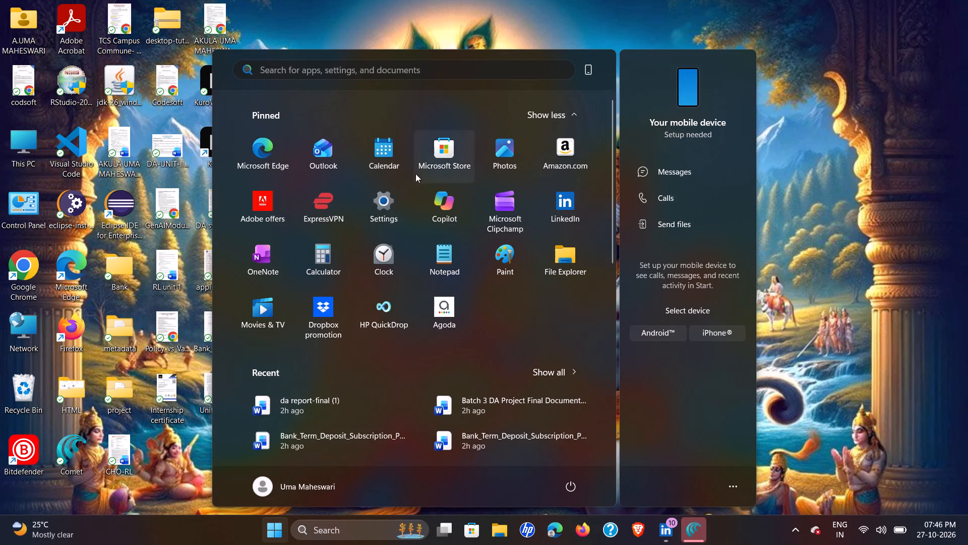
{"action": "left_click", "coordinate": [465, 64]}
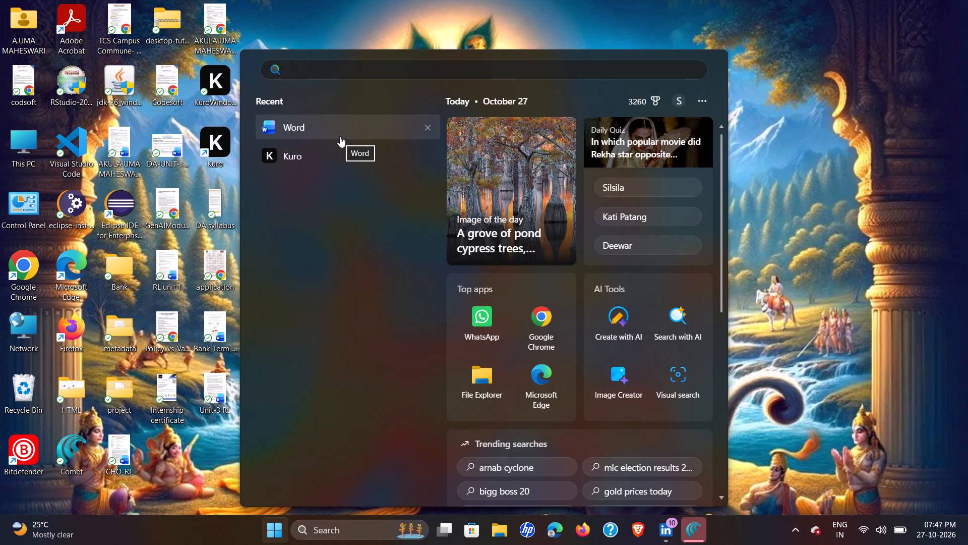
{"action": "left_click", "coordinate": [340, 136]}
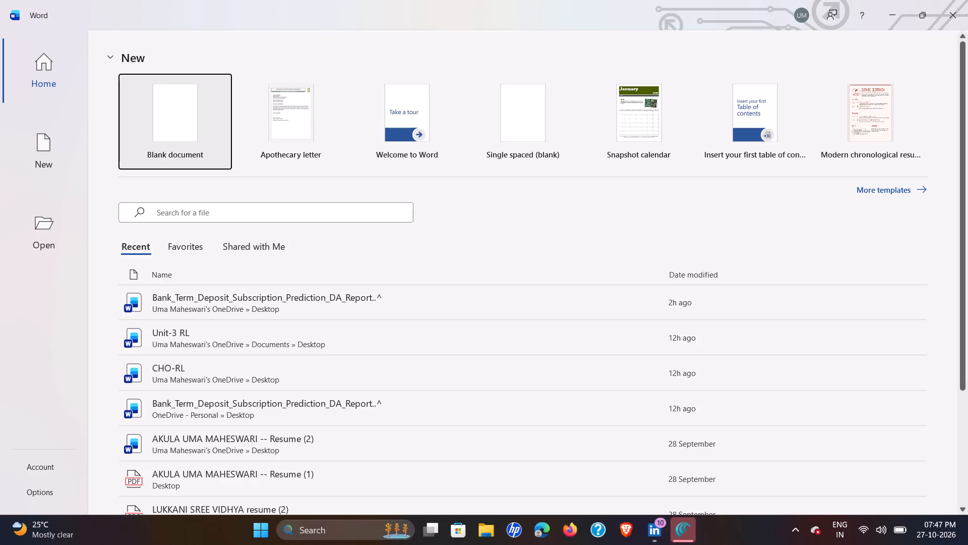
Launch WhatsApp from the top apps in Windows search, leaving Word open.
{"action": "left_click", "coordinate": [329, 537]}
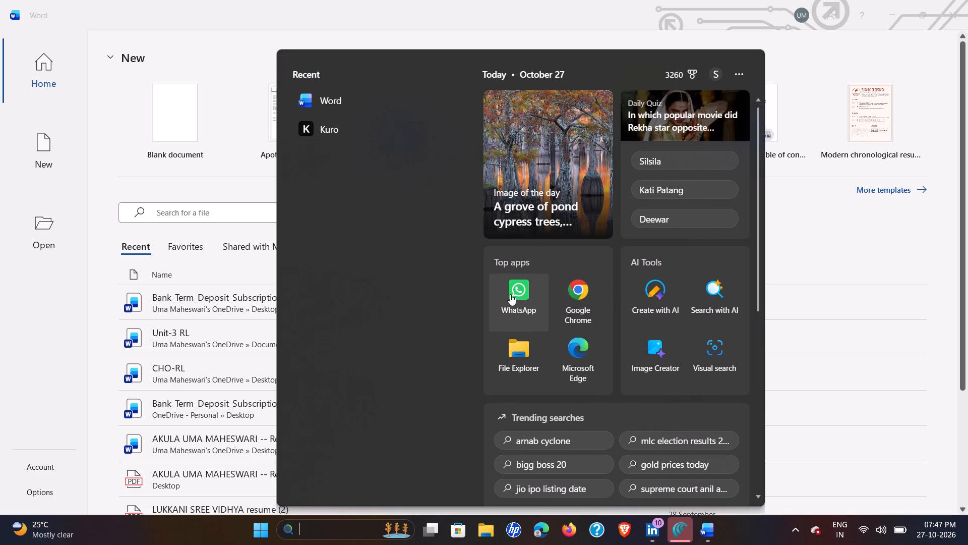
{"action": "left_click", "coordinate": [510, 294]}
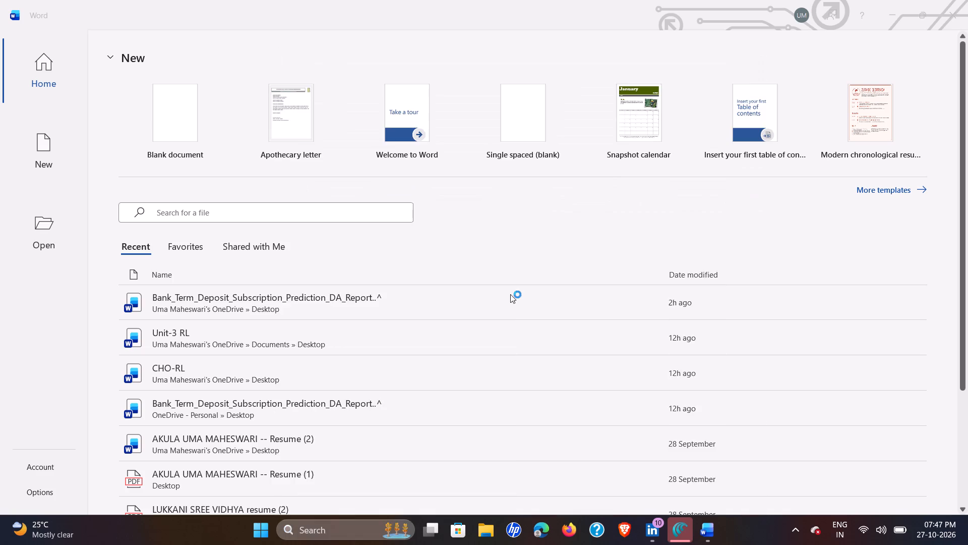
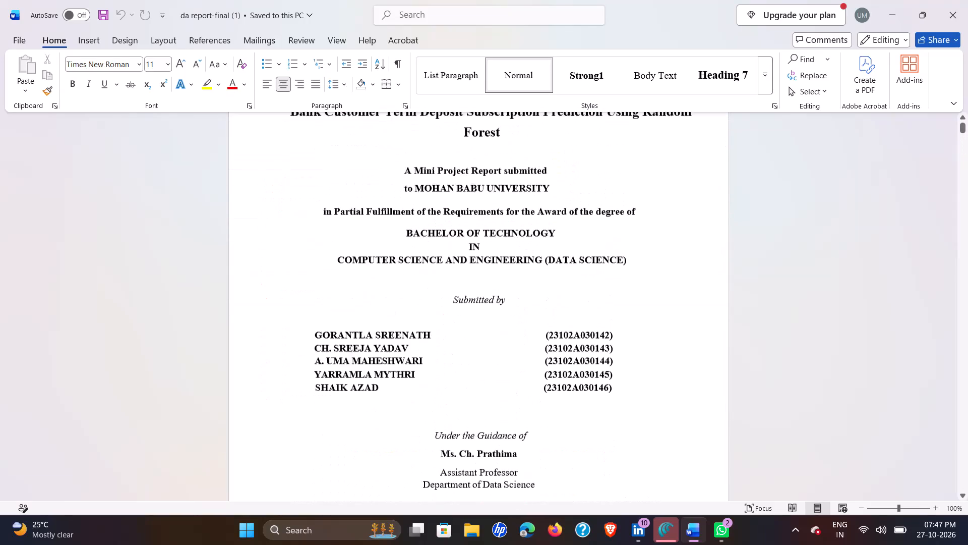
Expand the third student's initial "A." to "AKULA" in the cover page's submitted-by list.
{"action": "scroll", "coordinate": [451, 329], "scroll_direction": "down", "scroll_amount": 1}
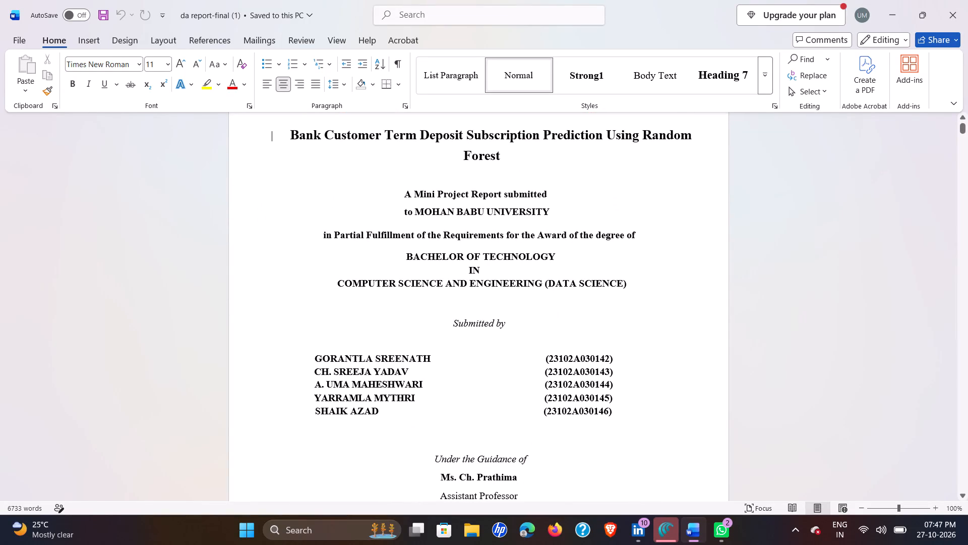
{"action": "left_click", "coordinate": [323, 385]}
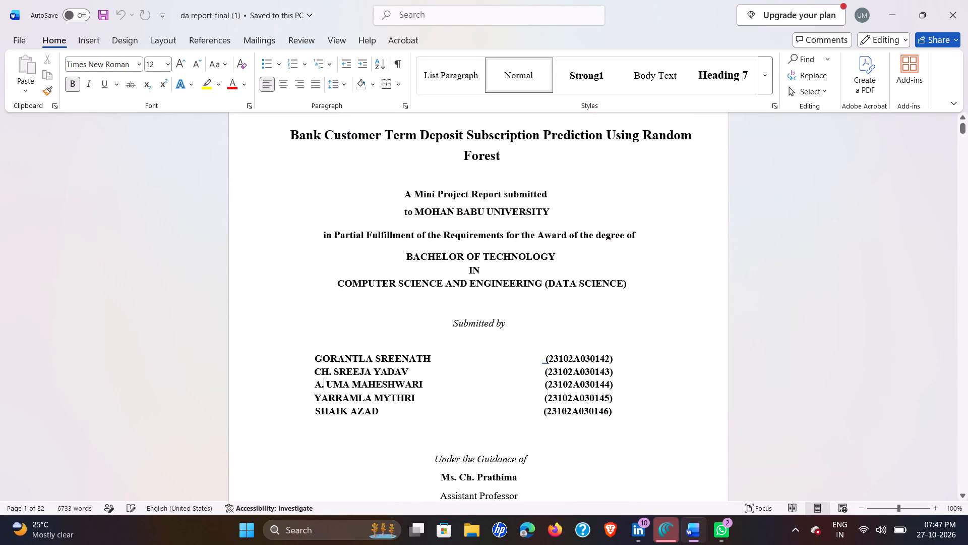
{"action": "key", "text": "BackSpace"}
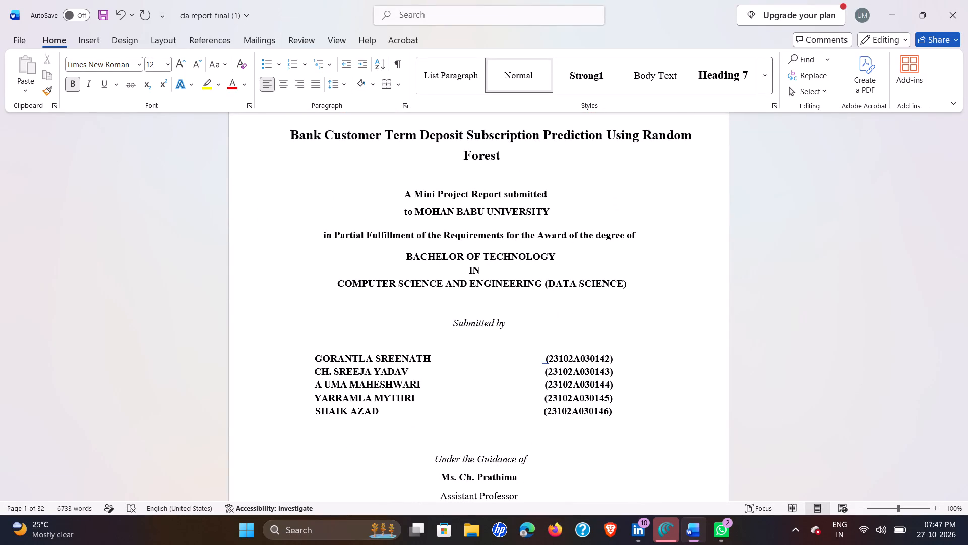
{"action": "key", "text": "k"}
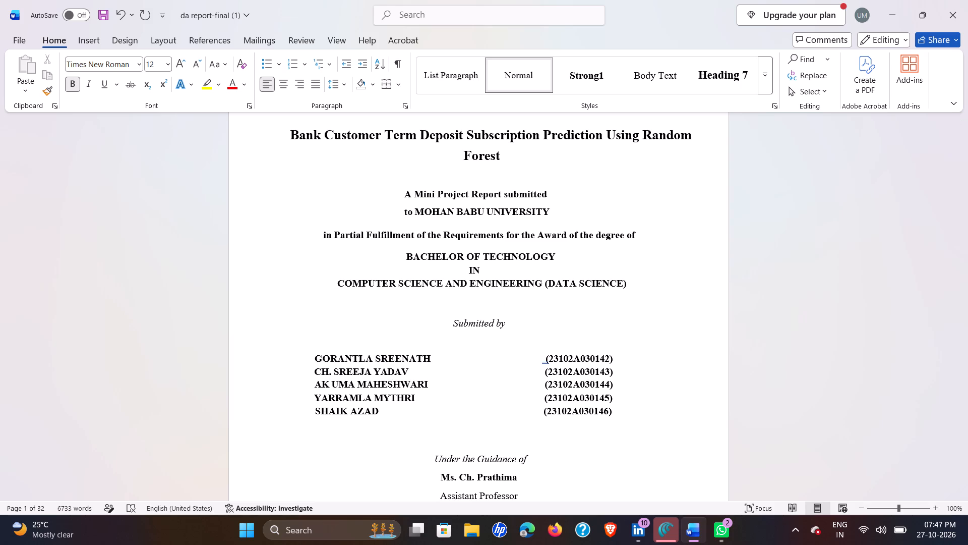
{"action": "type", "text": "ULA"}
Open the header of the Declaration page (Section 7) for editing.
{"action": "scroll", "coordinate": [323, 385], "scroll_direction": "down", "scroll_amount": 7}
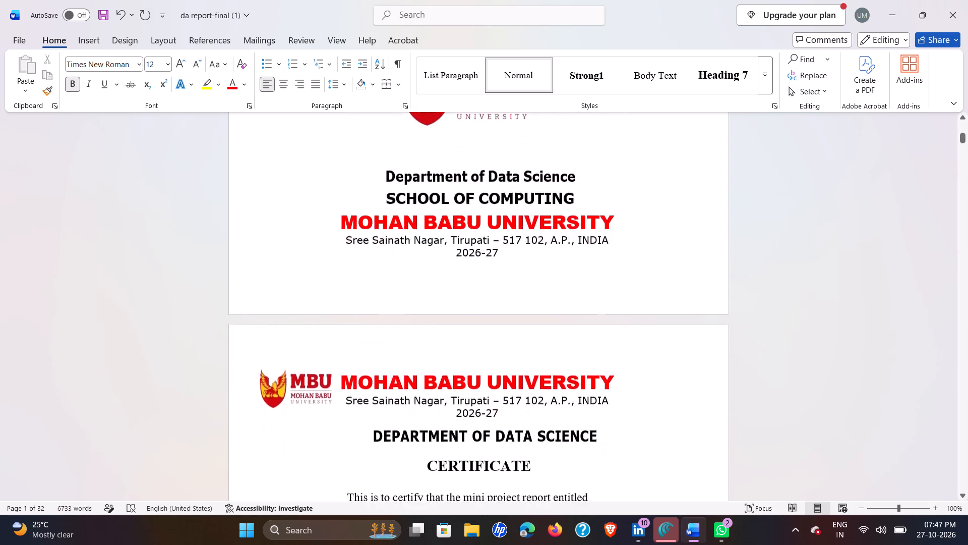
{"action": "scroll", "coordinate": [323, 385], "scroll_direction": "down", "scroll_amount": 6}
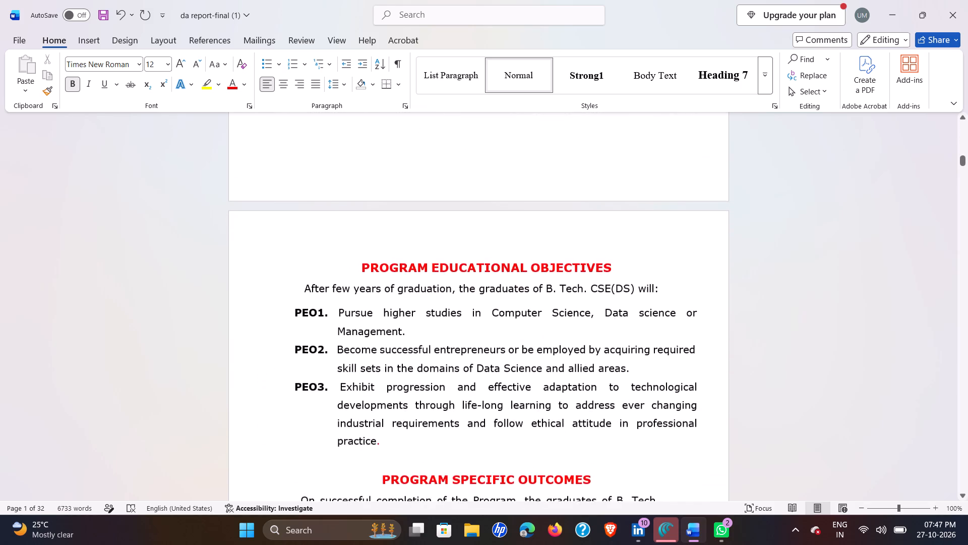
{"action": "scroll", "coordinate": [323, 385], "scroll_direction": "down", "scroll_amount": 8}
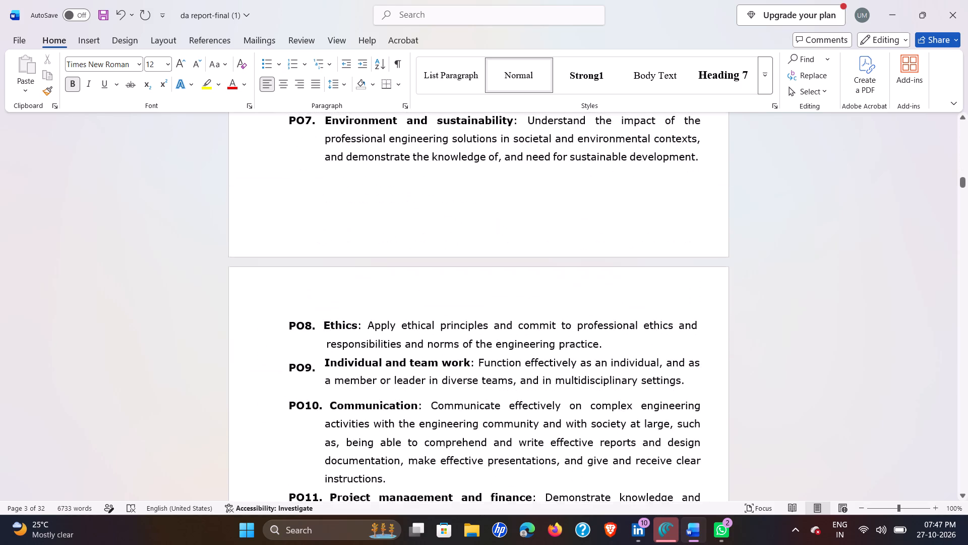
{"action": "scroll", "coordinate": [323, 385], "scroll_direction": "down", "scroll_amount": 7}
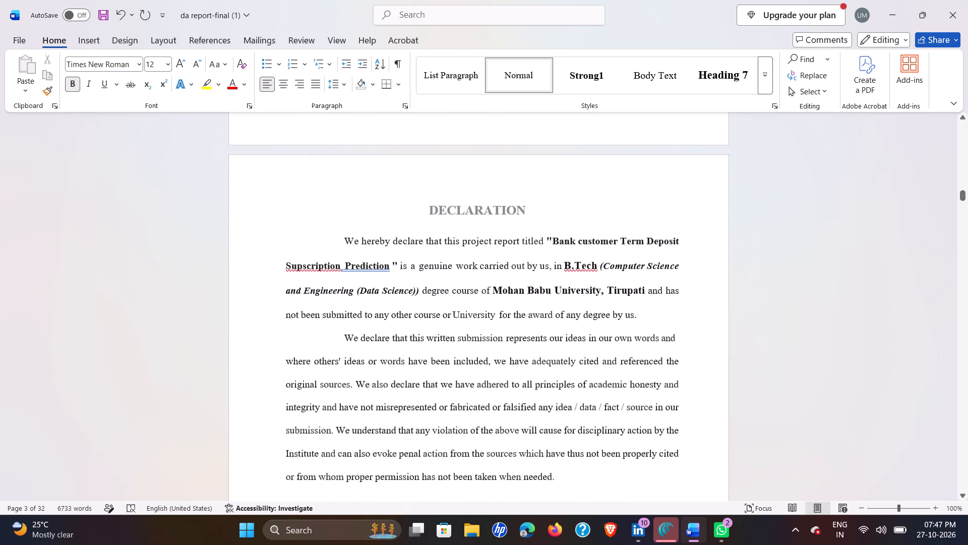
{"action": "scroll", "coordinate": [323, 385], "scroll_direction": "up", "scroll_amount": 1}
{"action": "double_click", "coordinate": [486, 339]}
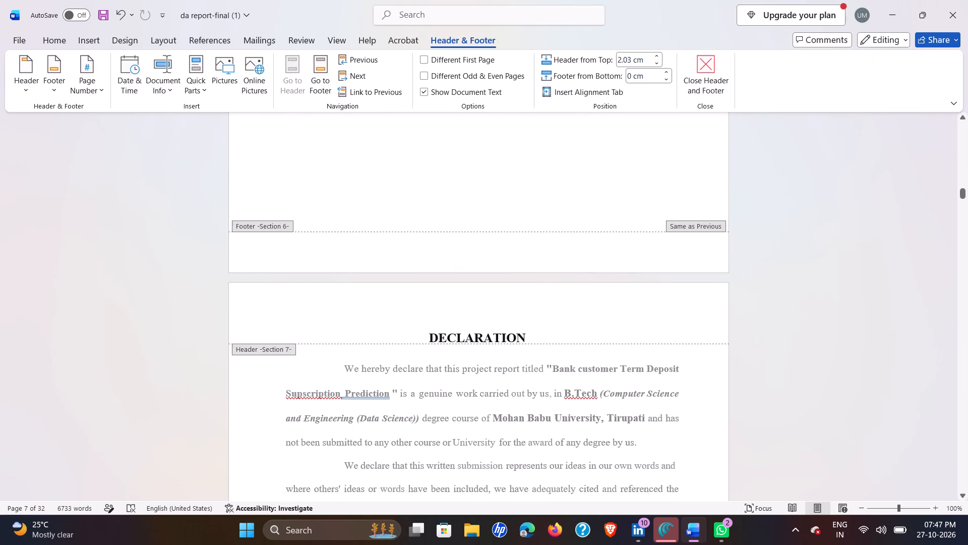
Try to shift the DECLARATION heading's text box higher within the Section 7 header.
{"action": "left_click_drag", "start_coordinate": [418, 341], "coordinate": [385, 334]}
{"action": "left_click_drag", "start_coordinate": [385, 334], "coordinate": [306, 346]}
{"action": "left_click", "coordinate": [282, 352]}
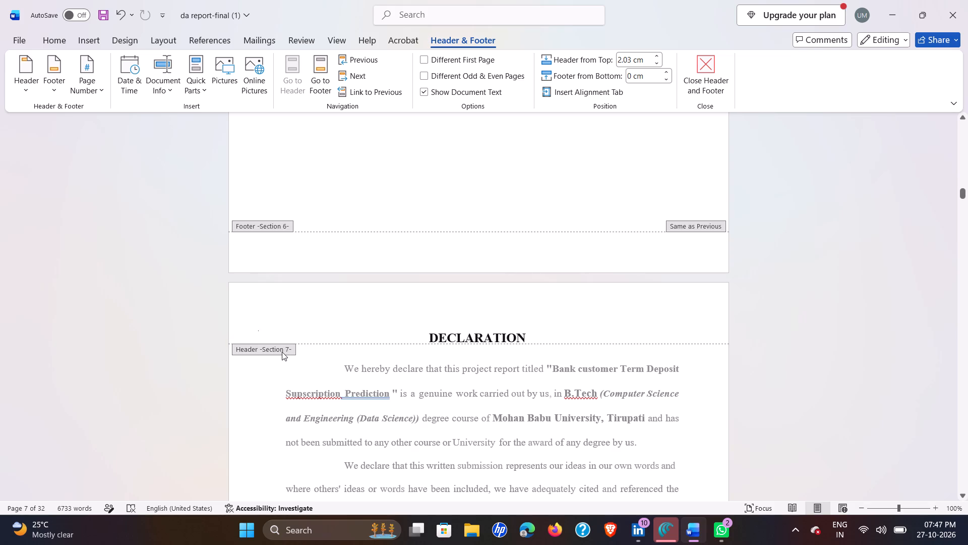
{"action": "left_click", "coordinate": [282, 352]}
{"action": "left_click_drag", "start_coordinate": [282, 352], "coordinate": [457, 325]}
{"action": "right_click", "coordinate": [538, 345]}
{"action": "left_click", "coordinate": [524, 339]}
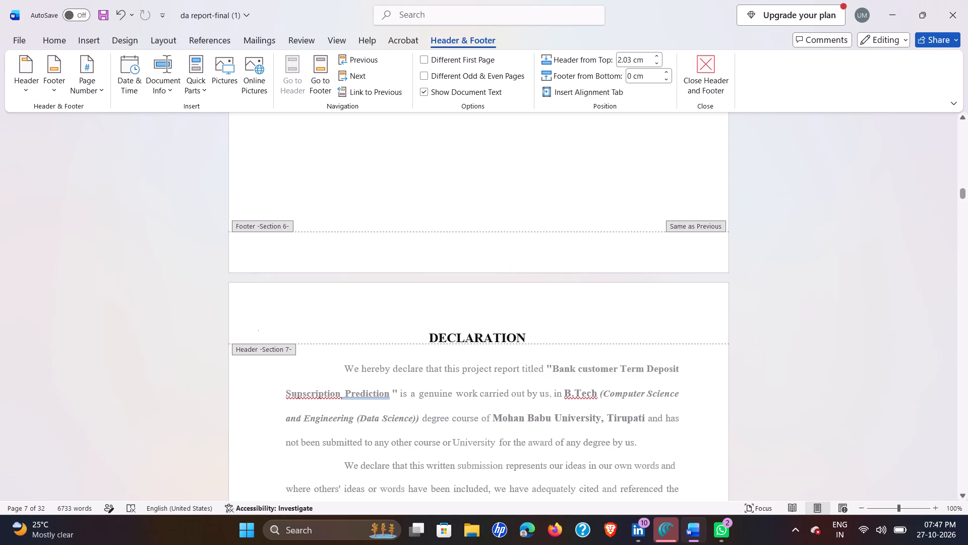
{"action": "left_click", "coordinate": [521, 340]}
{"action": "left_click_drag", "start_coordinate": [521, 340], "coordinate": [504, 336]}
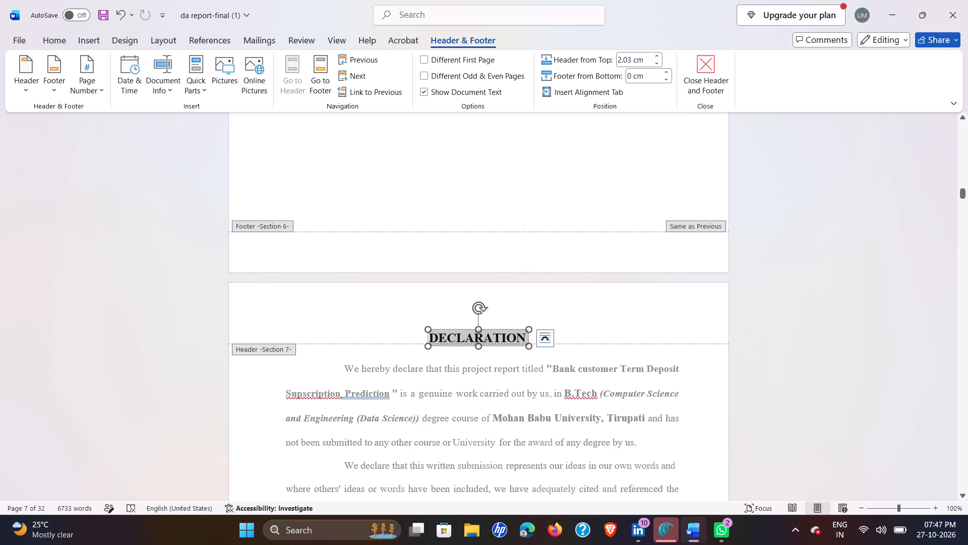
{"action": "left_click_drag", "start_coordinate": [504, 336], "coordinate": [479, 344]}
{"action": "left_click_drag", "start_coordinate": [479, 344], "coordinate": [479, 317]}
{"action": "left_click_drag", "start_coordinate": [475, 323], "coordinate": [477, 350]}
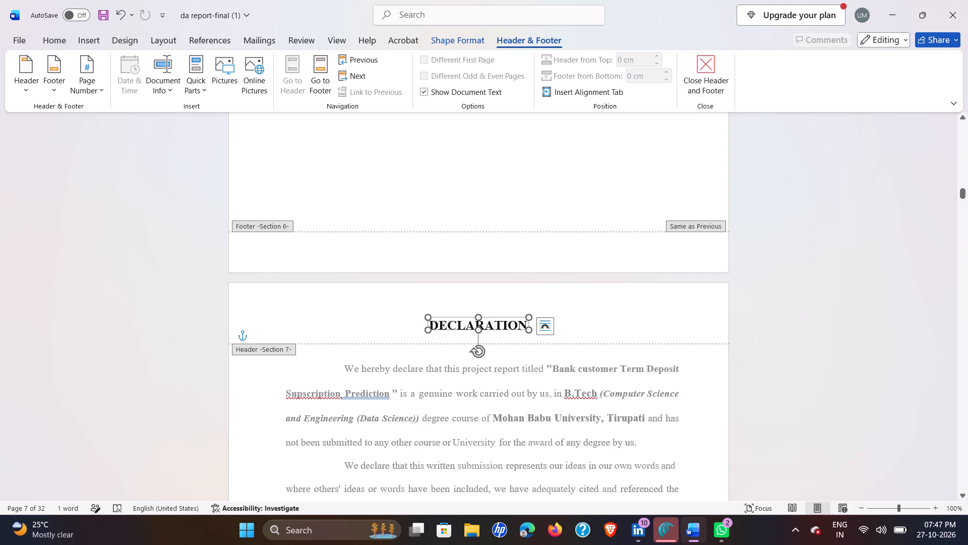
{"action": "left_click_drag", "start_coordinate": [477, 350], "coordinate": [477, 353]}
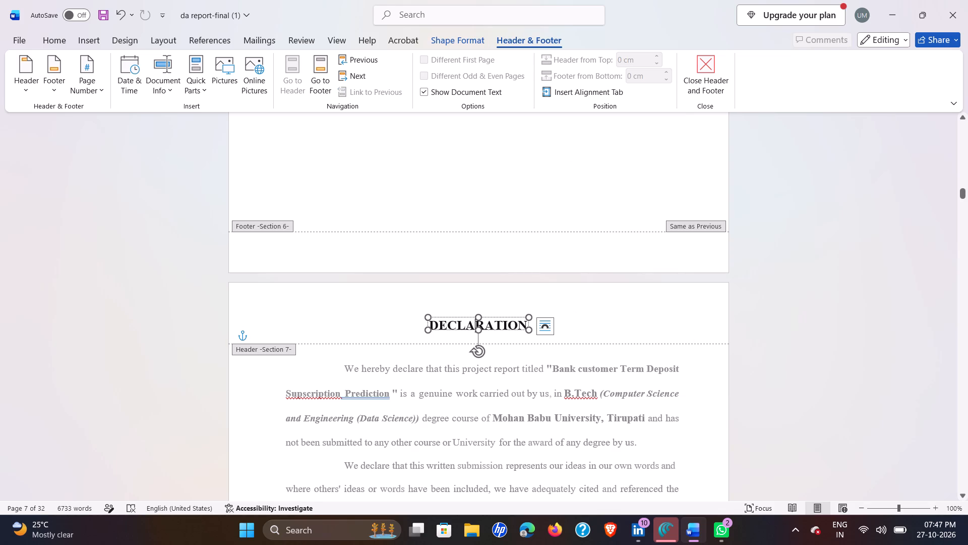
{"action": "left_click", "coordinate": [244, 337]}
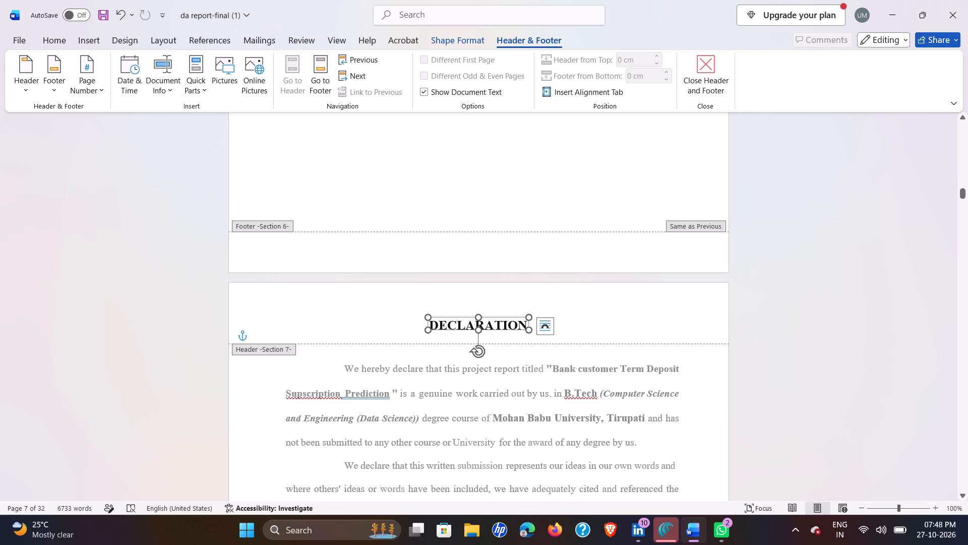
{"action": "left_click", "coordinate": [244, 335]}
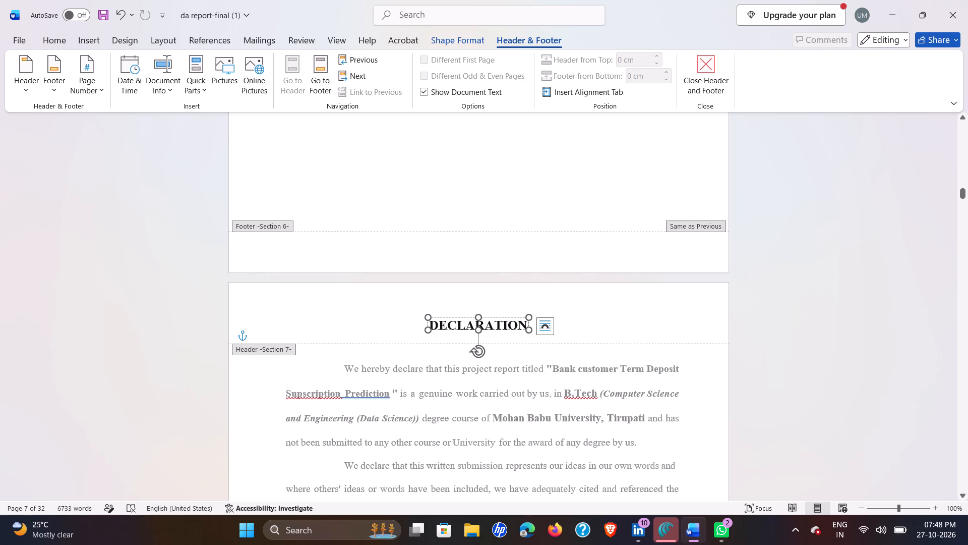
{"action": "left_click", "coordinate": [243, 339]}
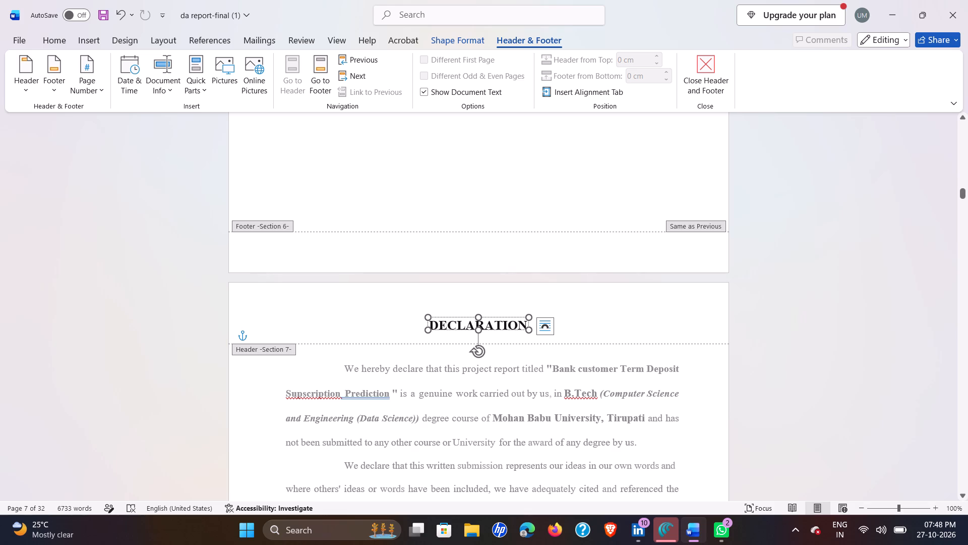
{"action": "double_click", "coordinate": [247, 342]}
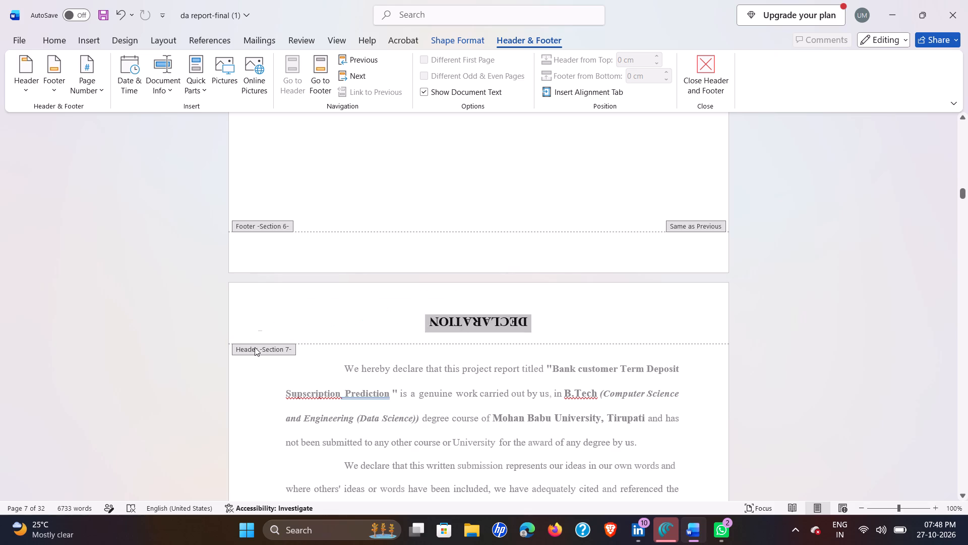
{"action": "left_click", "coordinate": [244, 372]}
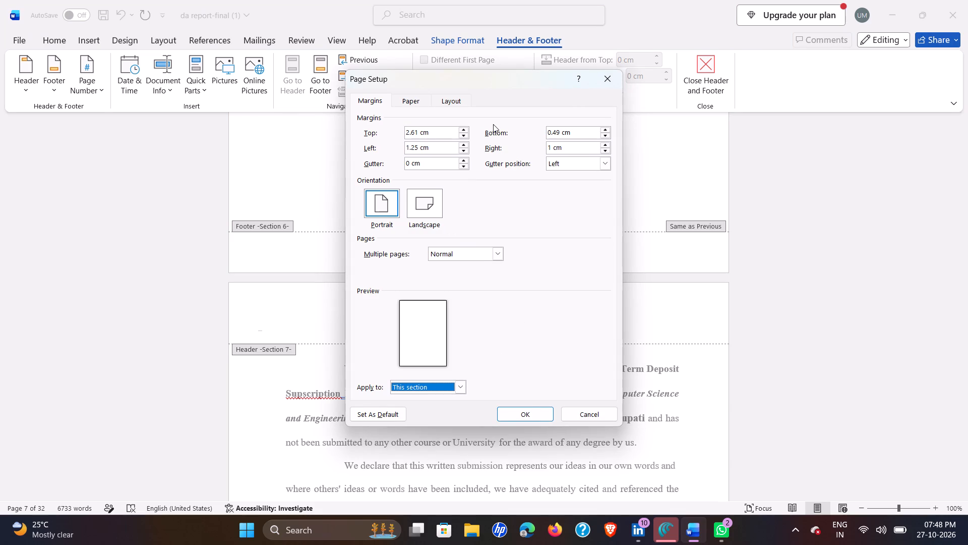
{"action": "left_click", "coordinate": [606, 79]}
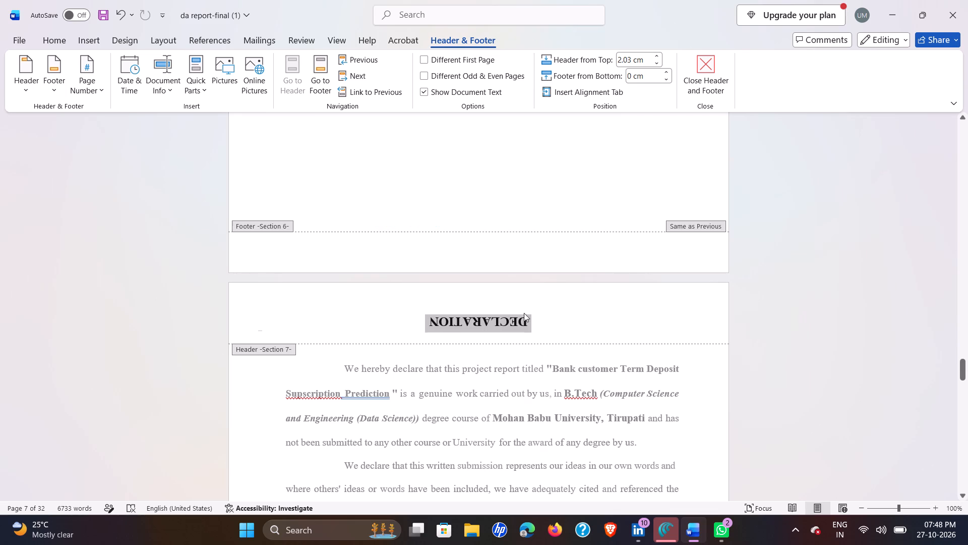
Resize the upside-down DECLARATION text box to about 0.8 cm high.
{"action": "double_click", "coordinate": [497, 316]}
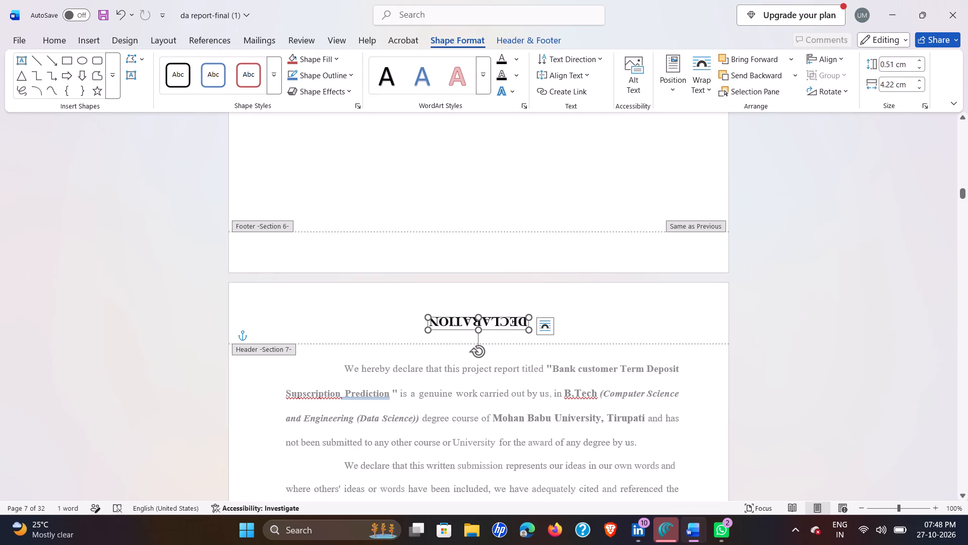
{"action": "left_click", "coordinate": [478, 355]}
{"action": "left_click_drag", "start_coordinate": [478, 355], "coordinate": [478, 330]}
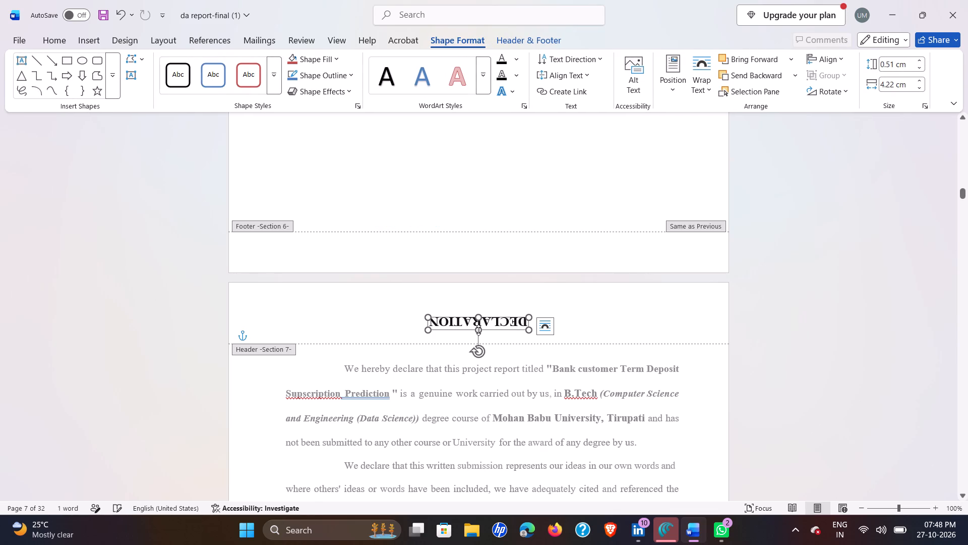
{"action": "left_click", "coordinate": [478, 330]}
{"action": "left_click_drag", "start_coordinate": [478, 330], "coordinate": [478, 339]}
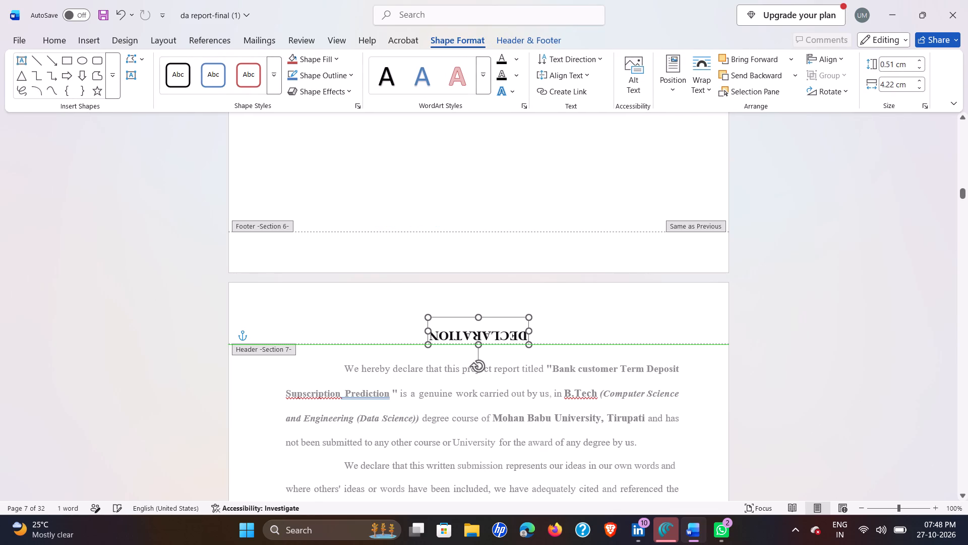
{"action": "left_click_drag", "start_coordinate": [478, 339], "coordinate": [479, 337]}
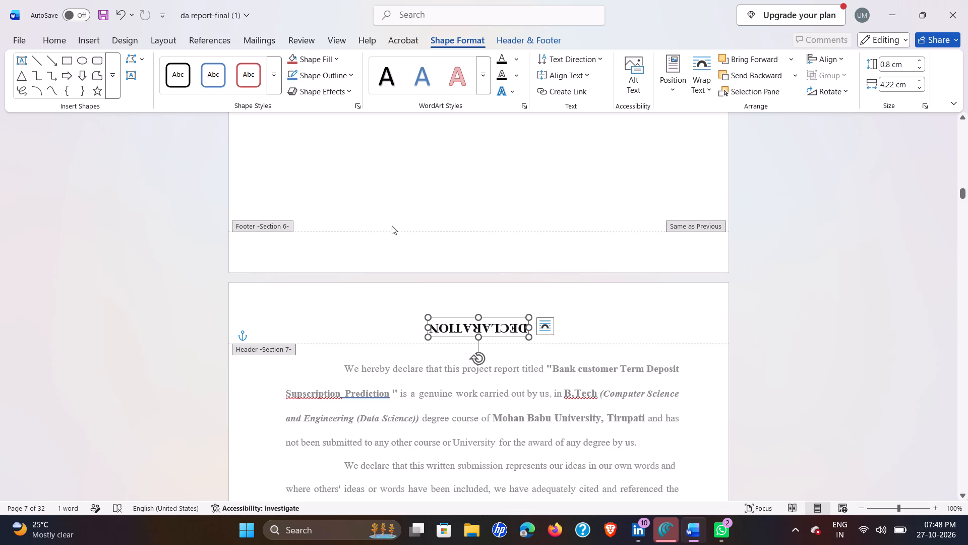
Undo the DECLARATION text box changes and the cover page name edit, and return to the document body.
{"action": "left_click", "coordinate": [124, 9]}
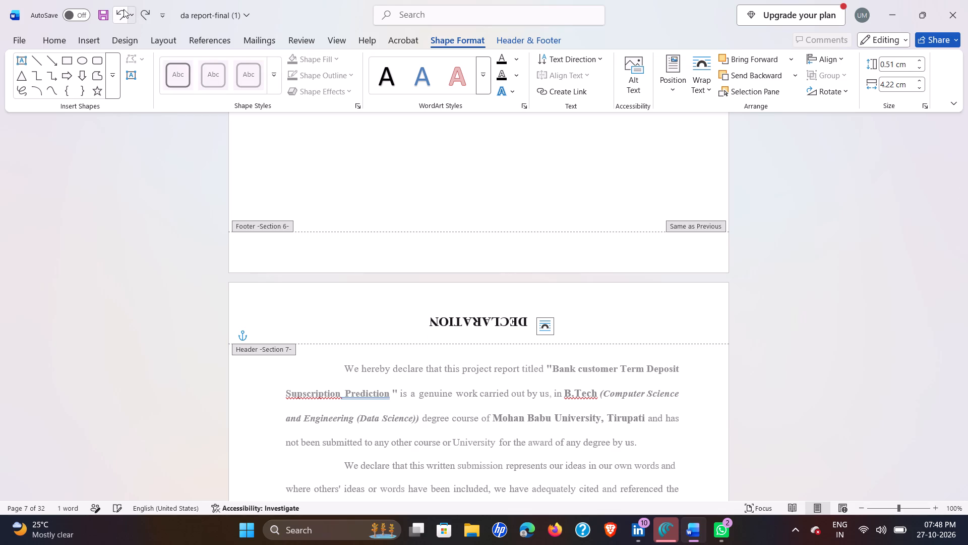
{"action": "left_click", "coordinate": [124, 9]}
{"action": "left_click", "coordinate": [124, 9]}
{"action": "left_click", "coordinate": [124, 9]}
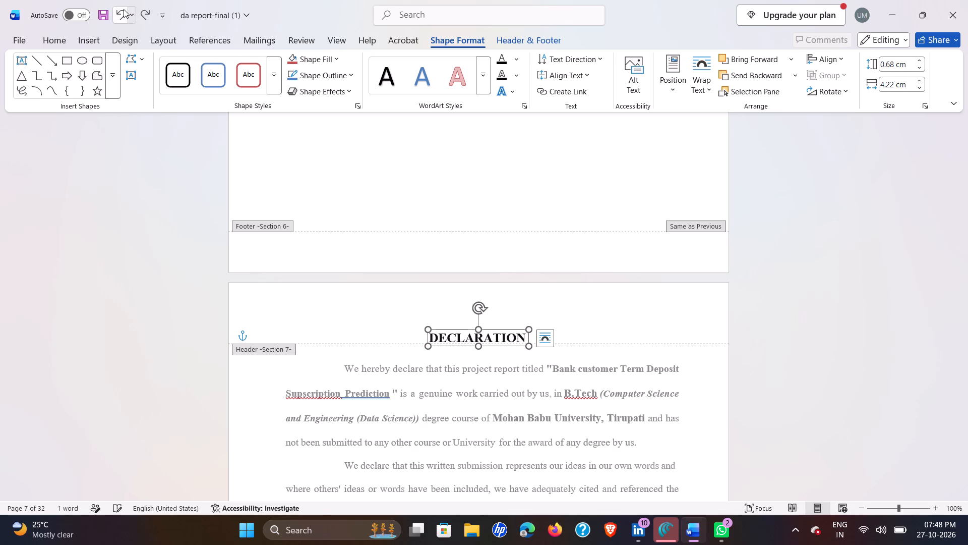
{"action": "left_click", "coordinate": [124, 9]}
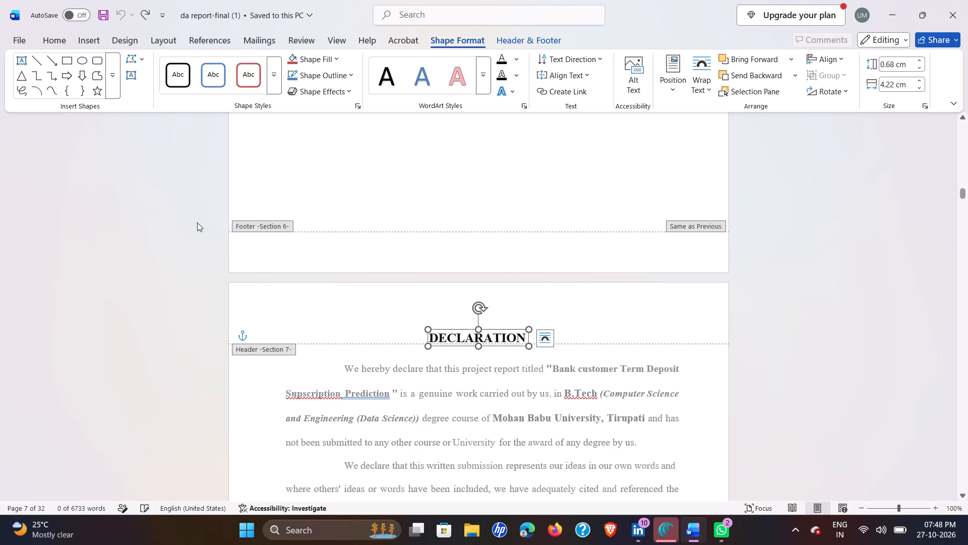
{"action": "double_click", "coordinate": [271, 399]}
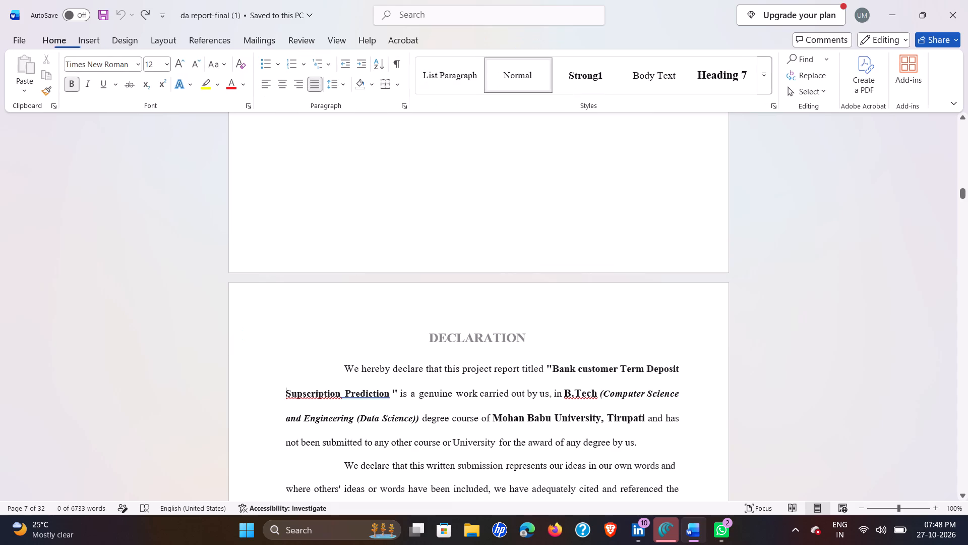
Open the header of the Declaration page (Section 7) for editing.
{"action": "left_click", "coordinate": [516, 324]}
{"action": "right_click", "coordinate": [516, 324]}
{"action": "right_click", "coordinate": [516, 324]}
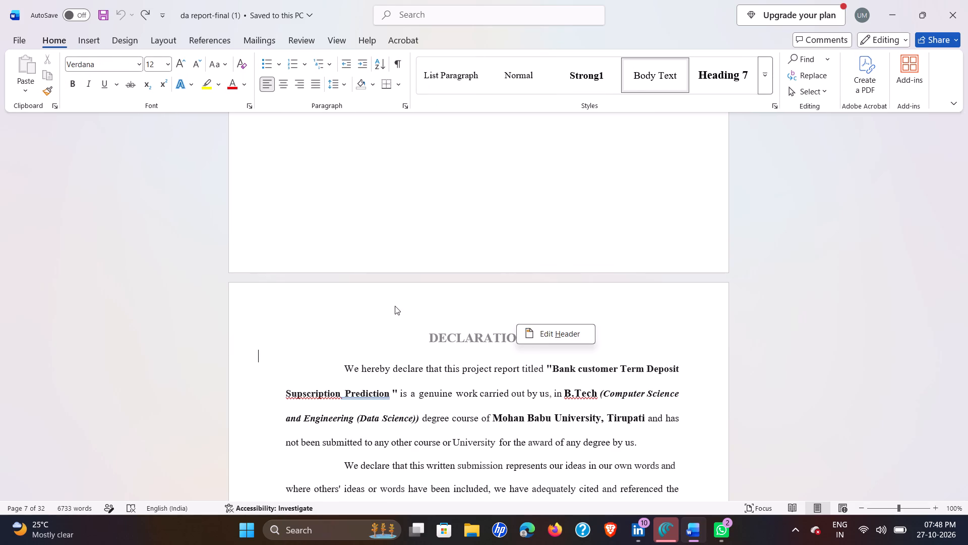
{"action": "right_click", "coordinate": [395, 306]}
{"action": "right_click", "coordinate": [395, 306]}
{"action": "left_click", "coordinate": [451, 306]}
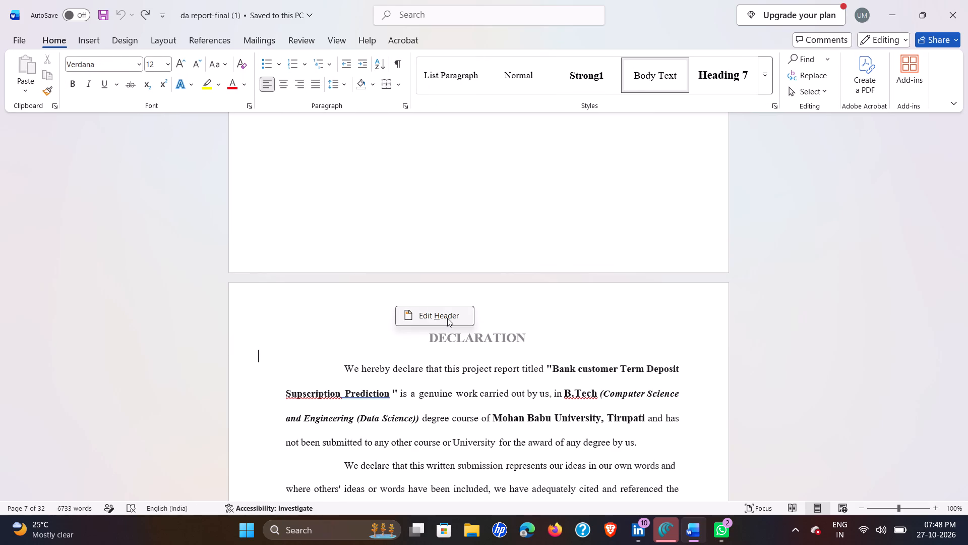
{"action": "left_click", "coordinate": [446, 319]}
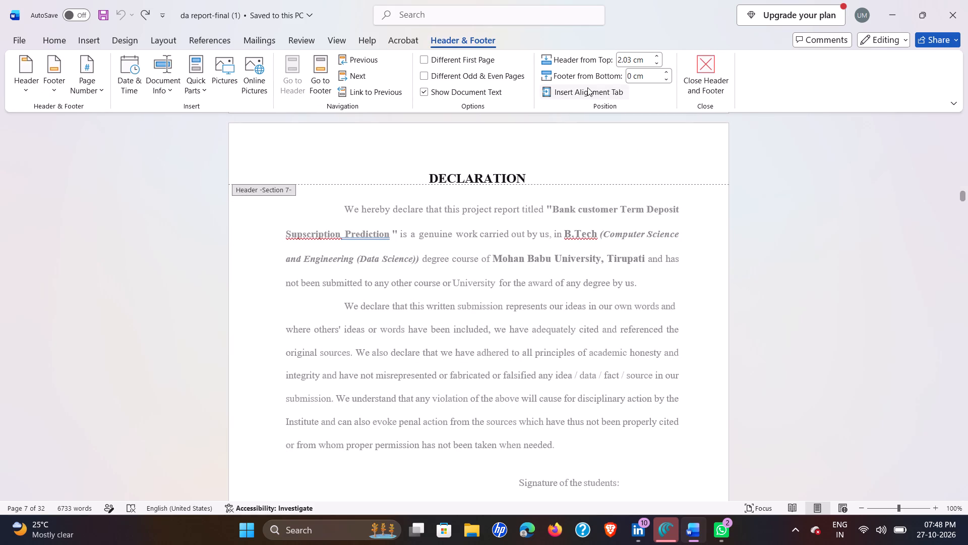
Raise the DECLARATION heading close to the page's top edge by shifting its text box's upper and lower edges upward.
{"action": "left_click_drag", "start_coordinate": [589, 181], "coordinate": [588, 158]}
{"action": "left_click_drag", "start_coordinate": [588, 158], "coordinate": [588, 147]}
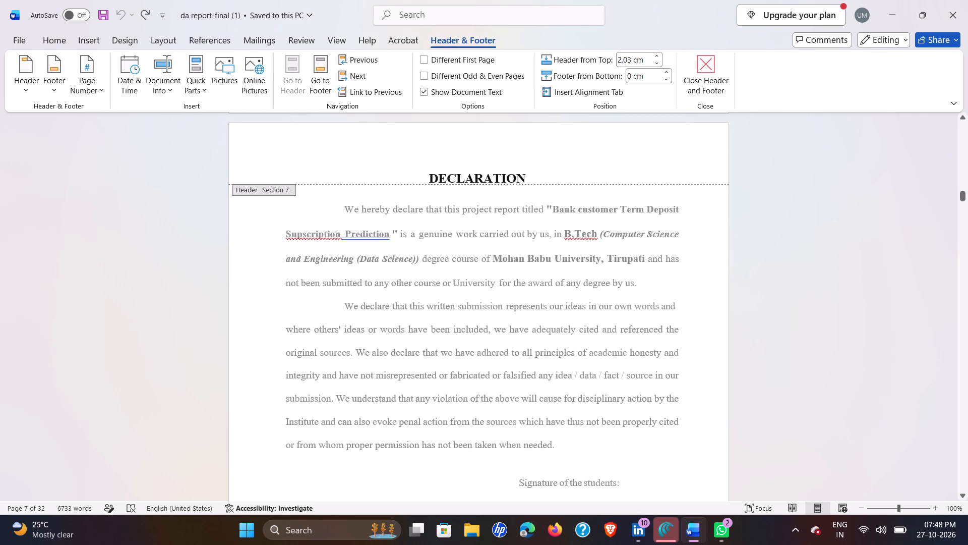
{"action": "left_click", "coordinate": [529, 177]}
{"action": "right_click", "coordinate": [495, 178]}
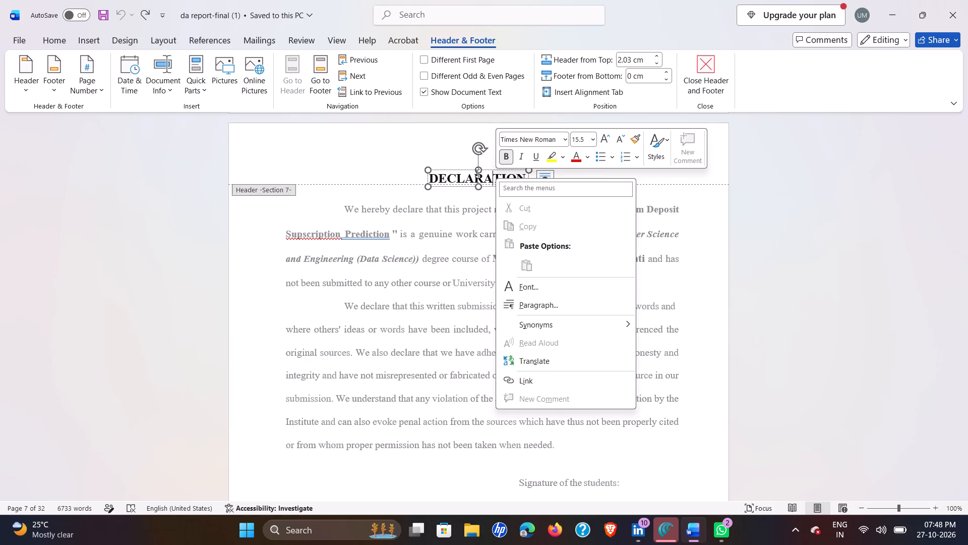
{"action": "left_click_drag", "start_coordinate": [478, 165], "coordinate": [480, 156]}
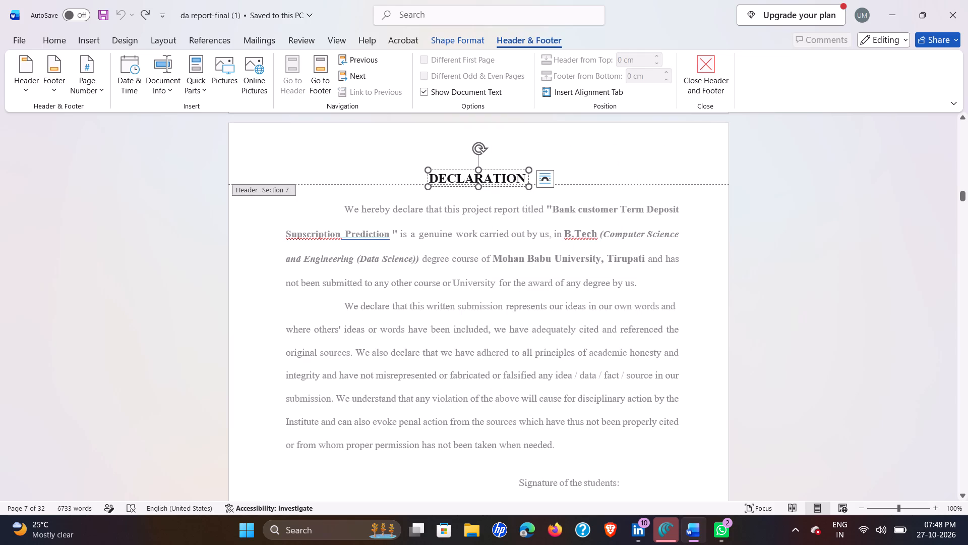
{"action": "left_click_drag", "start_coordinate": [480, 156], "coordinate": [478, 170]}
{"action": "left_click_drag", "start_coordinate": [478, 170], "coordinate": [478, 154]}
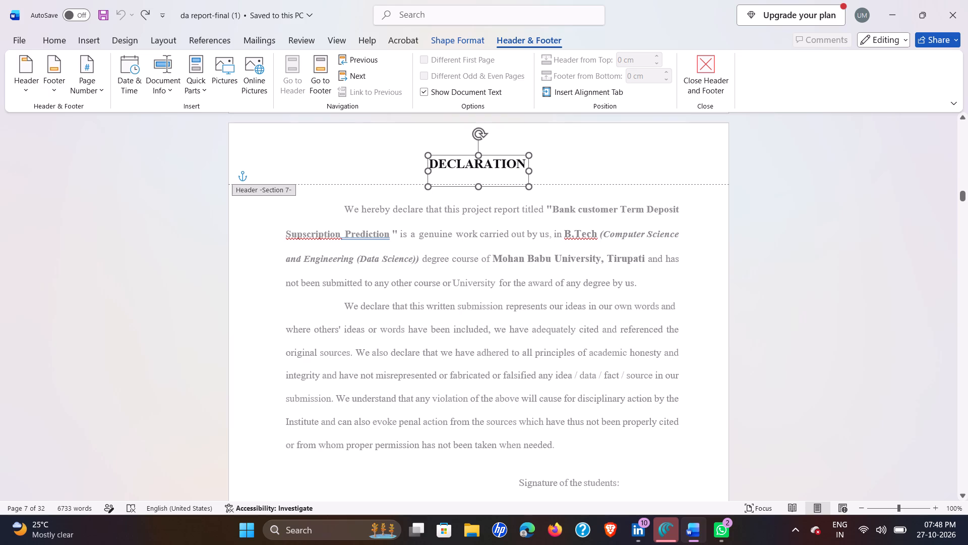
{"action": "left_click_drag", "start_coordinate": [478, 154], "coordinate": [477, 135]}
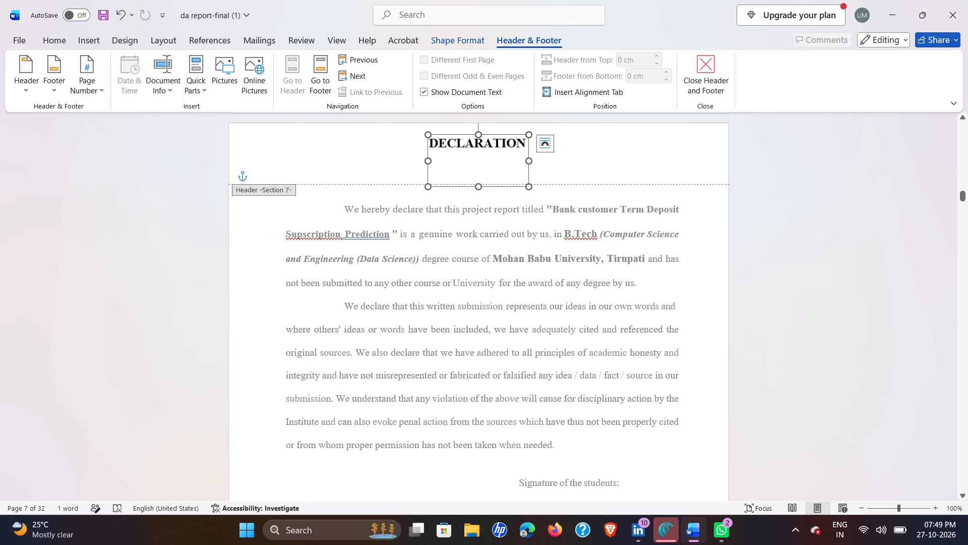
{"action": "left_click_drag", "start_coordinate": [481, 184], "coordinate": [482, 168]}
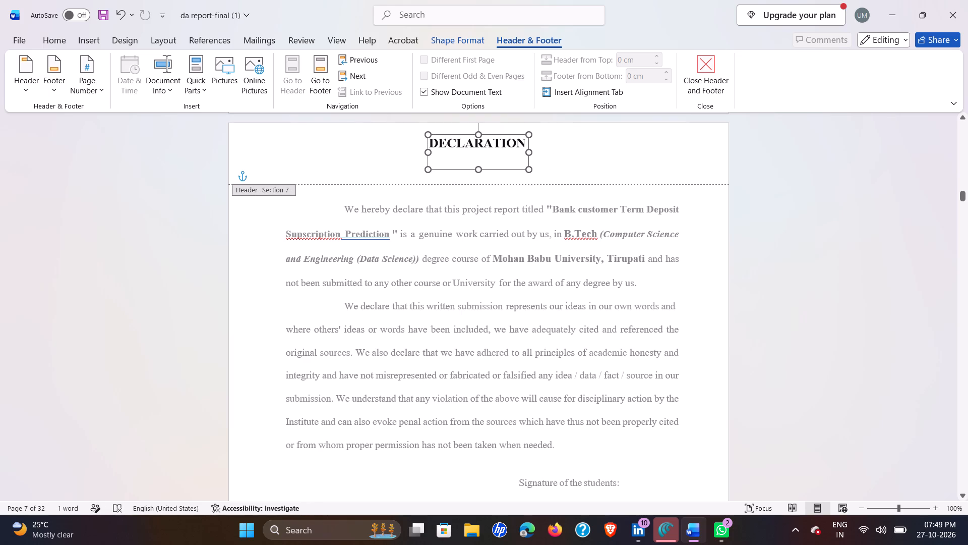
{"action": "left_click_drag", "start_coordinate": [482, 168], "coordinate": [483, 159]}
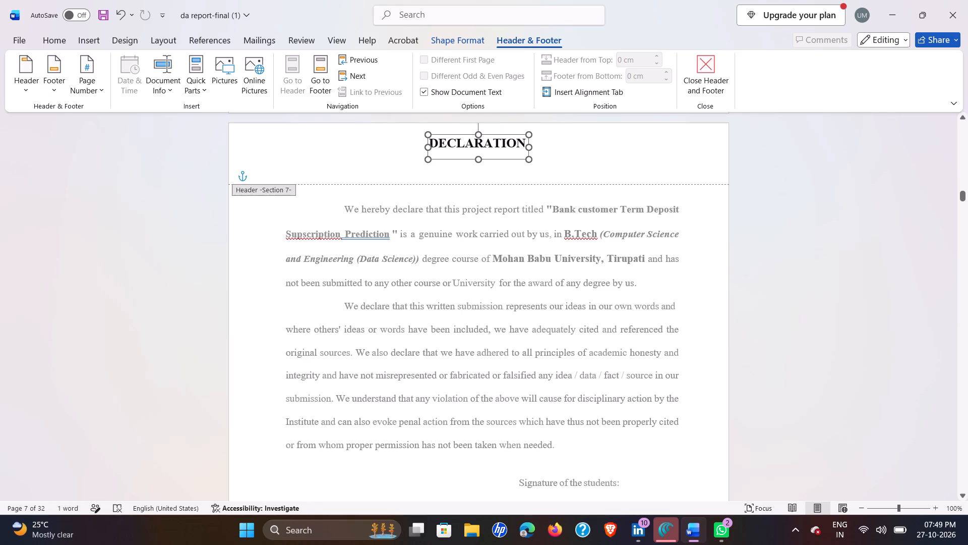
{"action": "left_click_drag", "start_coordinate": [483, 159], "coordinate": [483, 158]}
Widen the DECLARATION text box on both sides, taking its right edge slightly past the body text.
{"action": "left_click_drag", "start_coordinate": [424, 146], "coordinate": [313, 148]}
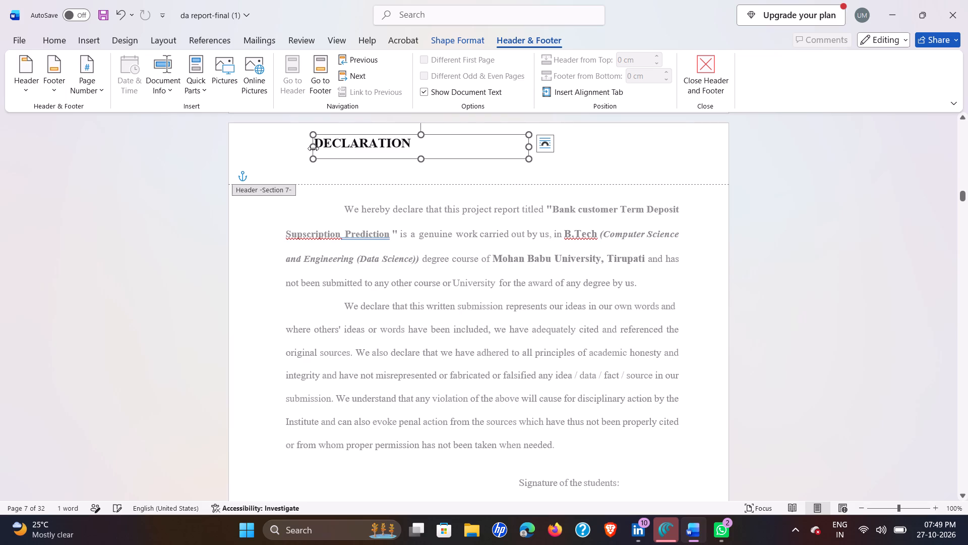
{"action": "left_click_drag", "start_coordinate": [530, 147], "coordinate": [536, 146]}
{"action": "left_click_drag", "start_coordinate": [536, 146], "coordinate": [691, 137]}
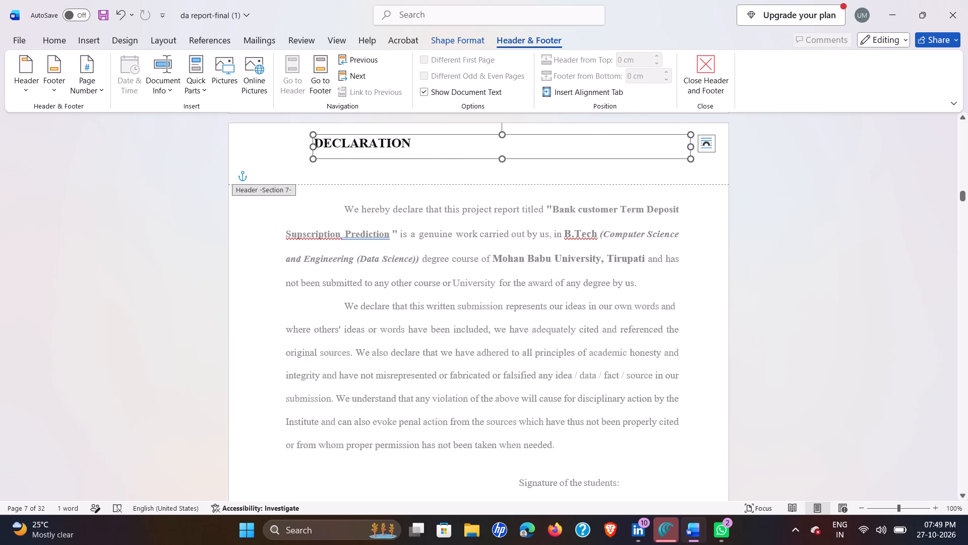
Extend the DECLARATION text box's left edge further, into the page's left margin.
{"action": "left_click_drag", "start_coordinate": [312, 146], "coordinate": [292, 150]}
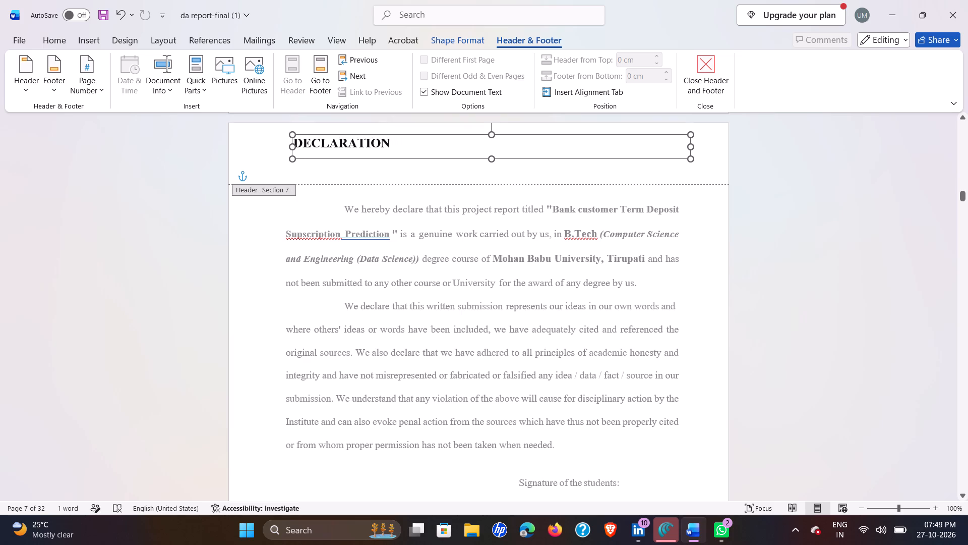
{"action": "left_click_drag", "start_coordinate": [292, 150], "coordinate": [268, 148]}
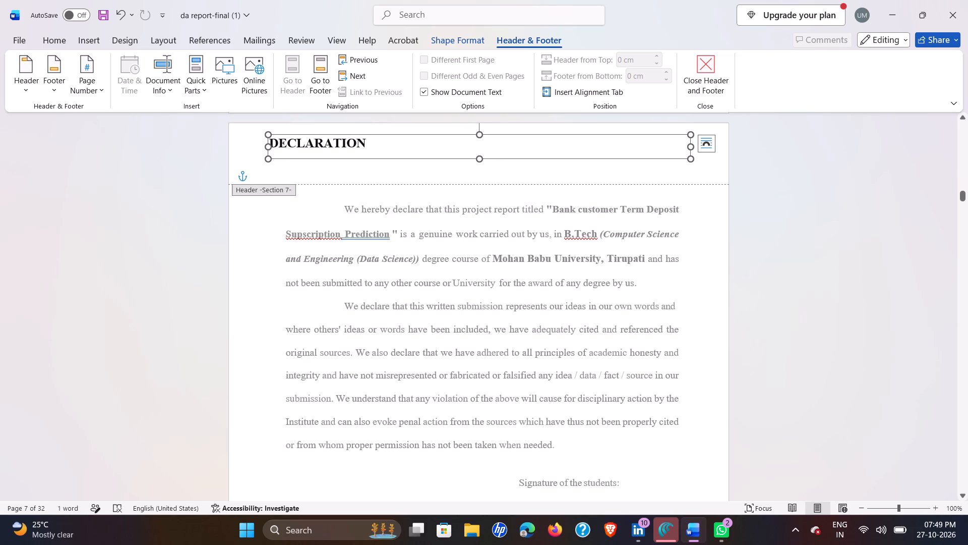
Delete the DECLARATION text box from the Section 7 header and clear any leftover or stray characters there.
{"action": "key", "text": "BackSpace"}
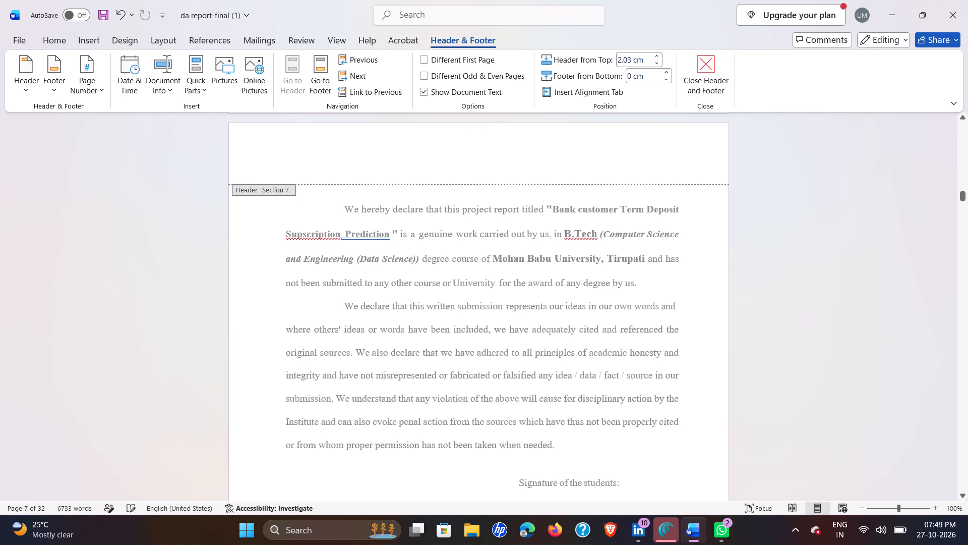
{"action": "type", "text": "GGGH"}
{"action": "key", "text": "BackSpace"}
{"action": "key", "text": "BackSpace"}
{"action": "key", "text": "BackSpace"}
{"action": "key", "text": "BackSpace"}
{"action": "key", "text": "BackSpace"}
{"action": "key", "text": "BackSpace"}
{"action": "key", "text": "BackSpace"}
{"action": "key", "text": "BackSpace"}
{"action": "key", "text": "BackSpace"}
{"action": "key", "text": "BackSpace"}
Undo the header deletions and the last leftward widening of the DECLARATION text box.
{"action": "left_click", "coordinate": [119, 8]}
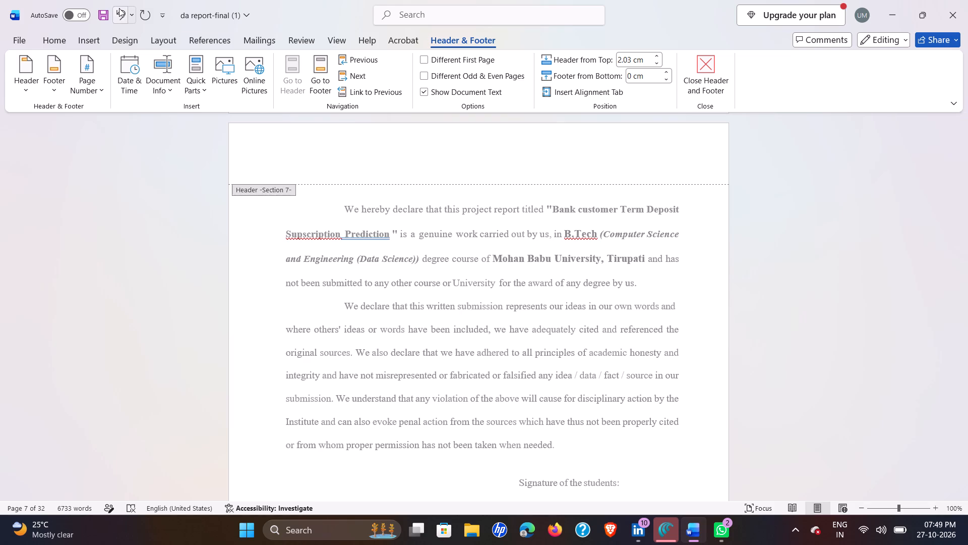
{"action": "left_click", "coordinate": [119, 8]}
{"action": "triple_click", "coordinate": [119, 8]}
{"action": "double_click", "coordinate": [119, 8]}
Erase the word DECLARATION from the text box in the Section 7 header, keeping the box itself.
{"action": "left_click", "coordinate": [416, 144]}
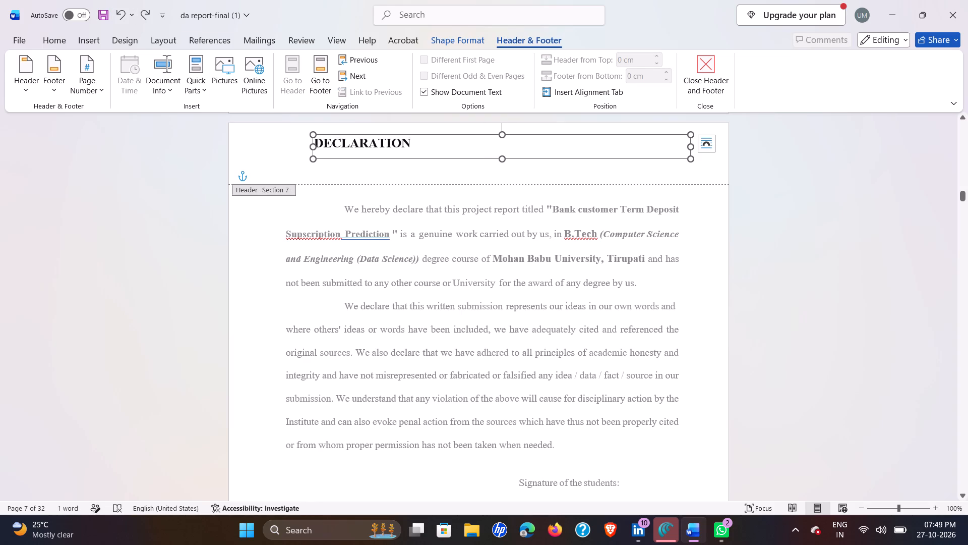
{"action": "key", "text": "BackSpace"}
{"action": "key", "text": "BackSpace"}
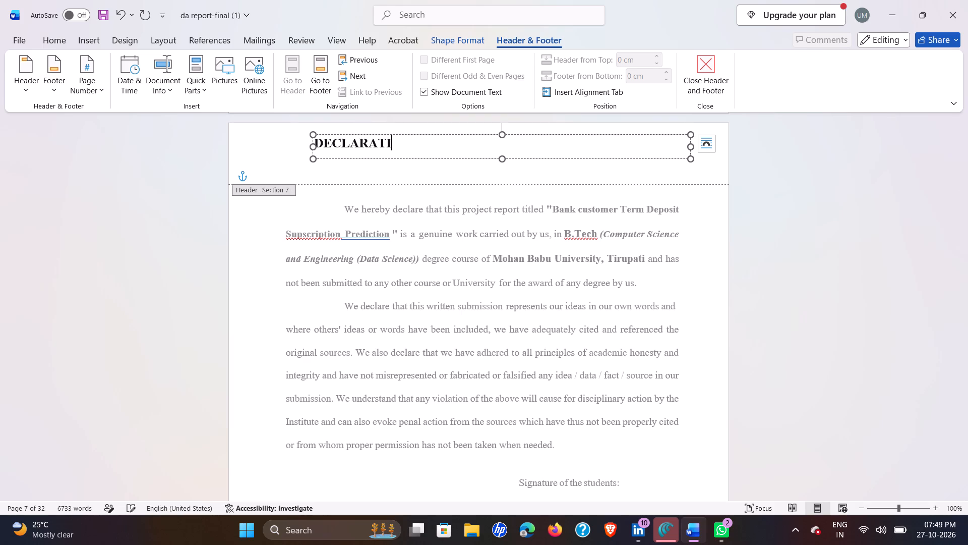
{"action": "key", "text": "BackSpace"}
{"action": "key", "text": "BackSpace"}
{"action": "key", "text": "BackSpace"}
{"action": "key", "text": "BackSpace"}
{"action": "key", "text": "BackSpace"}
{"action": "key", "text": "BackSpace"}
{"action": "key", "text": "BackSpace"}
{"action": "key", "text": "BackSpace"}
{"action": "key", "text": "BackSpace"}
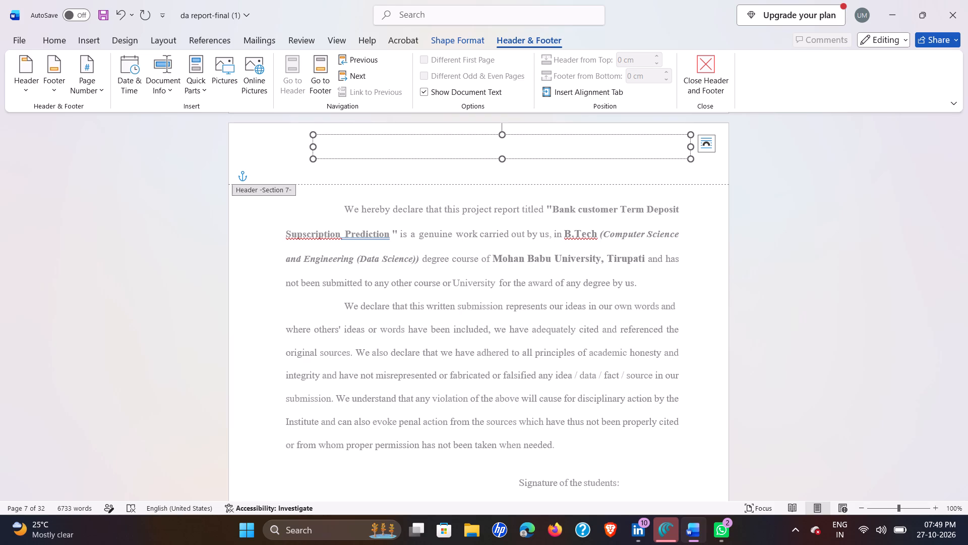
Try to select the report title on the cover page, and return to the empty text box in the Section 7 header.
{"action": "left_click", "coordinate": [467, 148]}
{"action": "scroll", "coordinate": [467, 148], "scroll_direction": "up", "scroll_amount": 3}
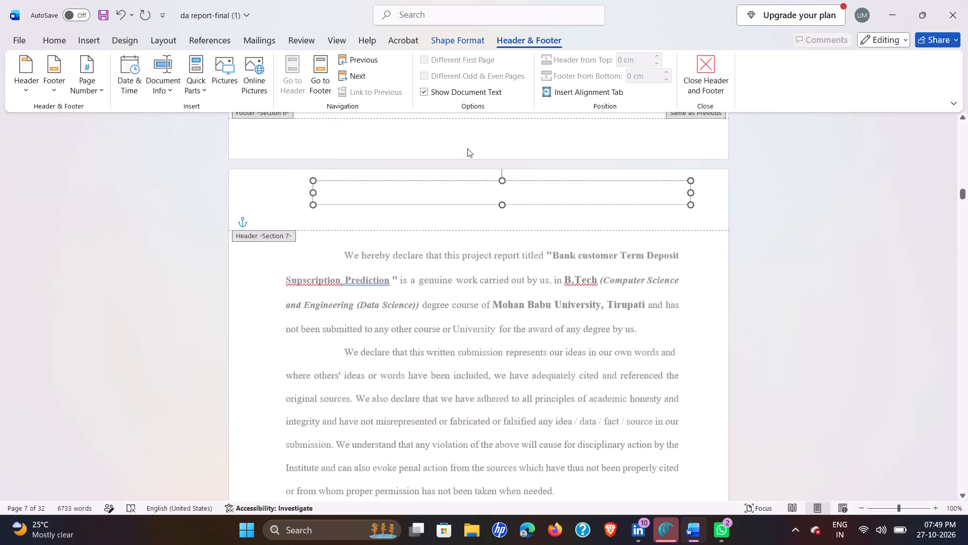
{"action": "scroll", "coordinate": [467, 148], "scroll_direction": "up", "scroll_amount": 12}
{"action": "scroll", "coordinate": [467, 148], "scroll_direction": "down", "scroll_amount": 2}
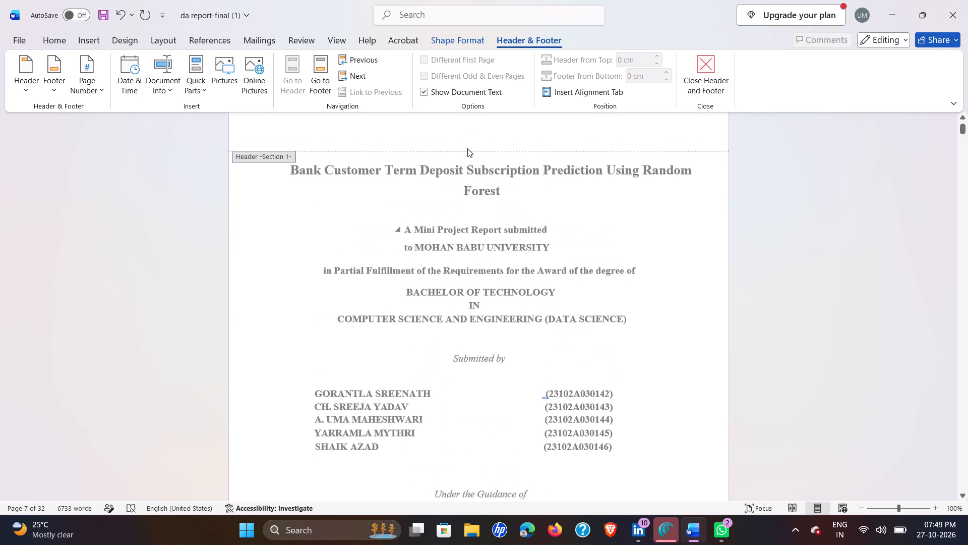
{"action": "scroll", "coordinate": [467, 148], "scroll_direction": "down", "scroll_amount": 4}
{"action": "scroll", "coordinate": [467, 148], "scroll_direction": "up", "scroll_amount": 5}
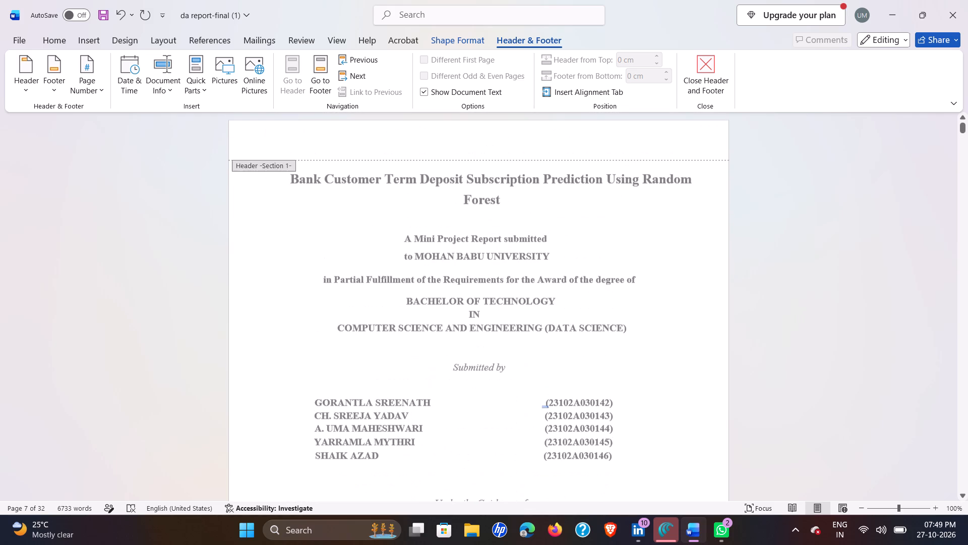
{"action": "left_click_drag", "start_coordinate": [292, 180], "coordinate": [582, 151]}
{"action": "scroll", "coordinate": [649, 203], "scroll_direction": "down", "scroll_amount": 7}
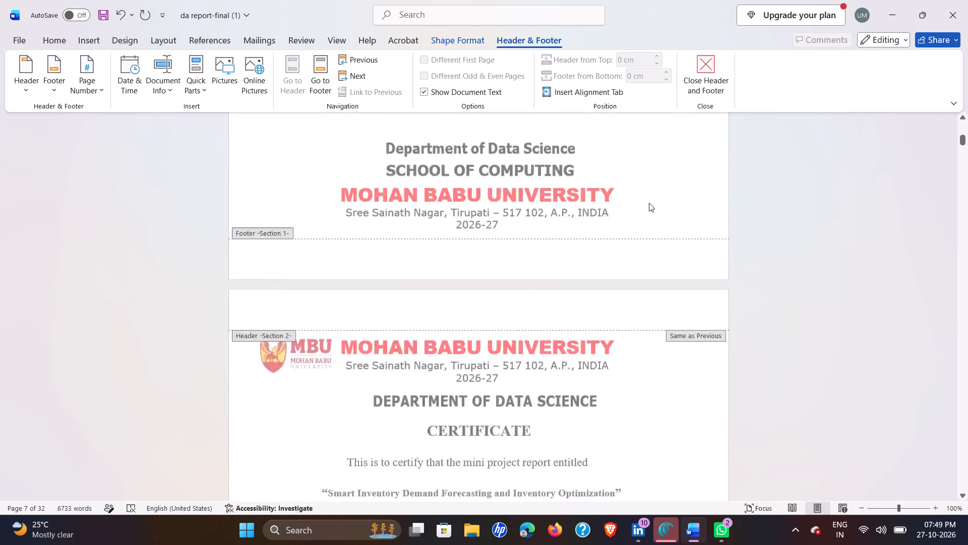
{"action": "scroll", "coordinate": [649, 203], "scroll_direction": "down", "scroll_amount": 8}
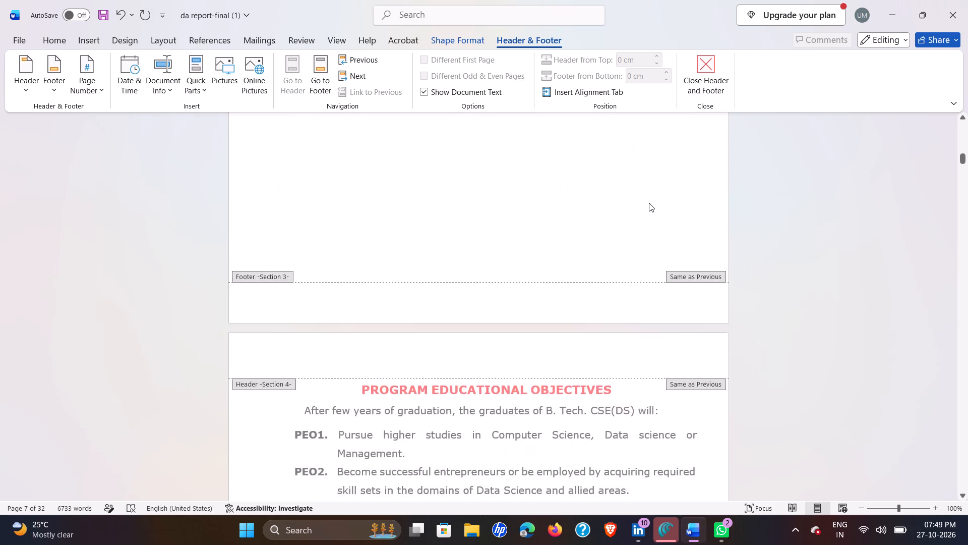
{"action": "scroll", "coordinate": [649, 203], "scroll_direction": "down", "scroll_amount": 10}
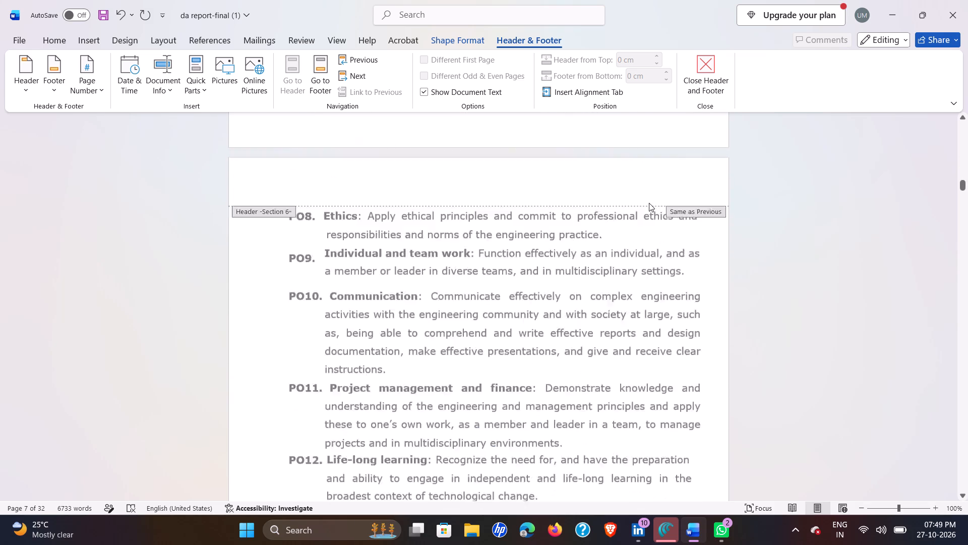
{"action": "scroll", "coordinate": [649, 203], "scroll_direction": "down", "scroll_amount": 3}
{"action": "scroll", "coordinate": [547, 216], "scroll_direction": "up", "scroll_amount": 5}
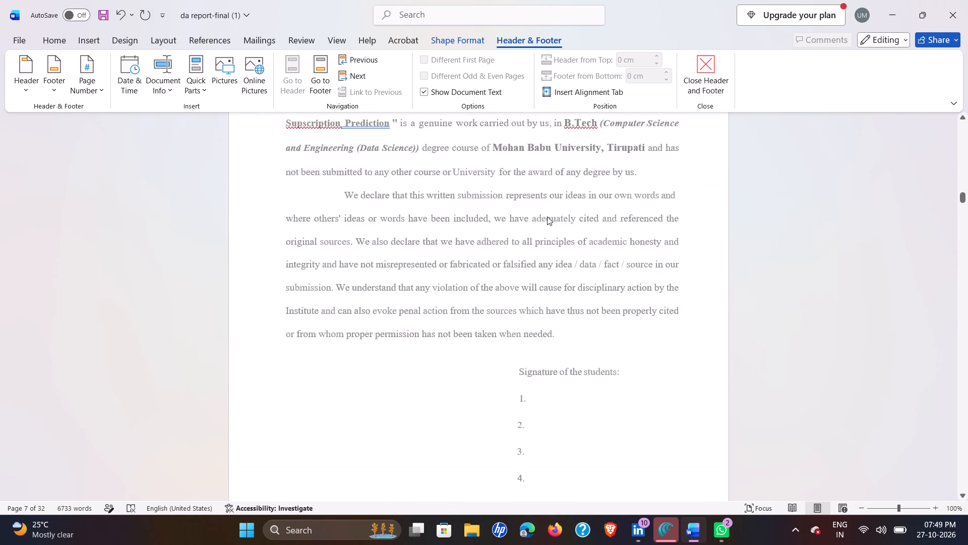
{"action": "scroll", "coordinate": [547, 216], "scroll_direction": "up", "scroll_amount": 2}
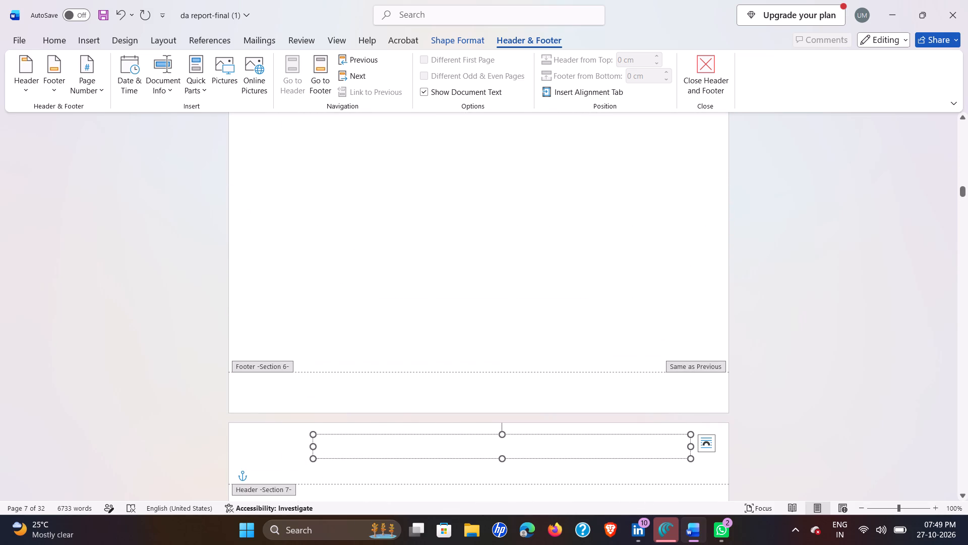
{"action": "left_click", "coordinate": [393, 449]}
Start the title in the empty Section 7 header text box with the words "Bank customer".
{"action": "key", "text": "b"}
{"action": "type", "text": "anl"}
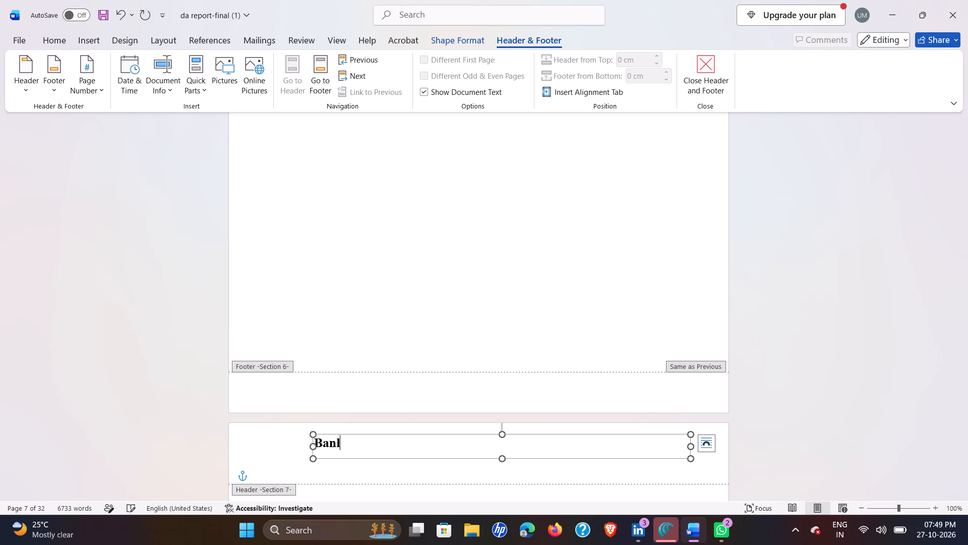
{"action": "key", "text": "BackSpace"}
{"action": "type", "text": "k customer"}
{"action": "key", "text": "space"}
Check the report title on the cover page and continue the Section 7 header title with "Term Deposite".
{"action": "scroll", "coordinate": [393, 449], "scroll_direction": "up", "scroll_amount": 20}
{"action": "scroll", "coordinate": [393, 449], "scroll_direction": "up", "scroll_amount": 9}
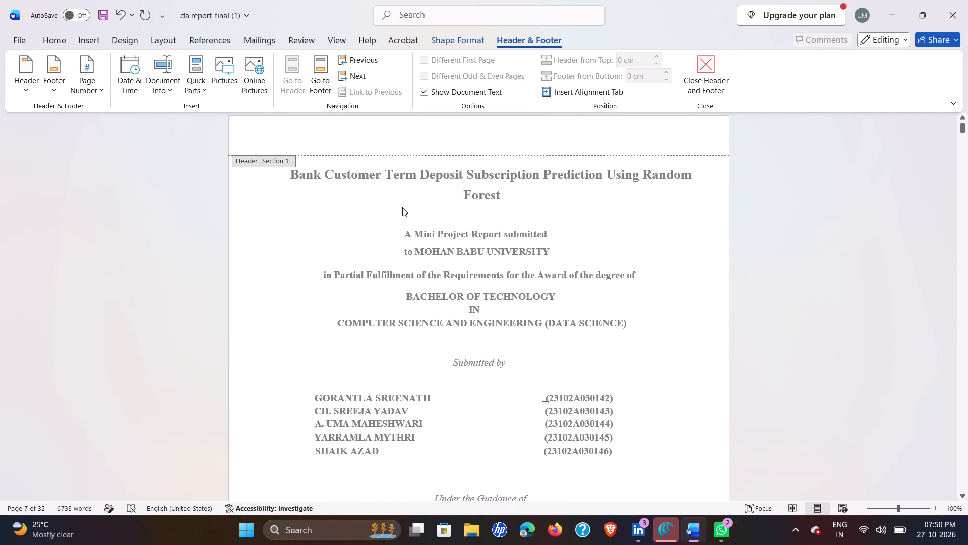
{"action": "scroll", "coordinate": [402, 207], "scroll_direction": "down", "scroll_amount": 12}
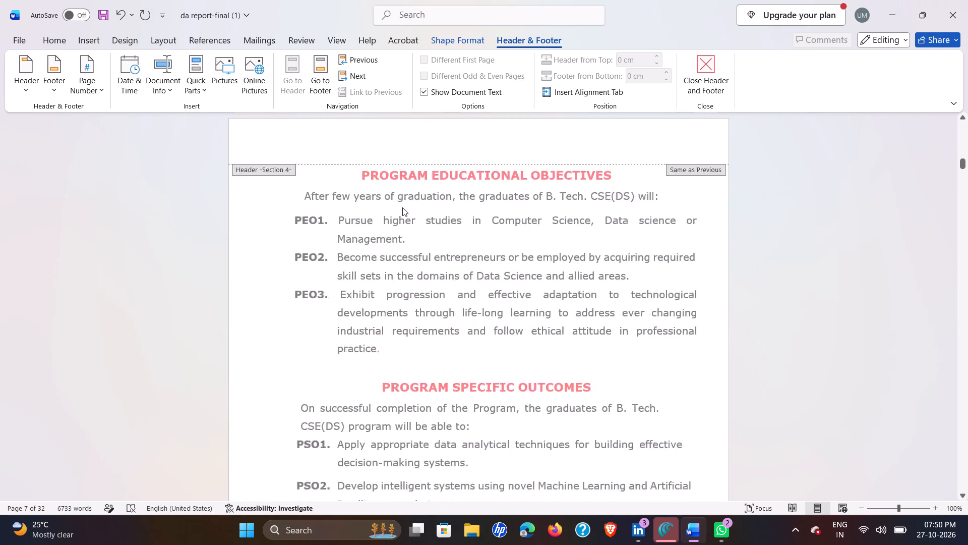
{"action": "scroll", "coordinate": [402, 207], "scroll_direction": "up", "scroll_amount": 2}
{"action": "scroll", "coordinate": [402, 207], "scroll_direction": "down", "scroll_amount": 7}
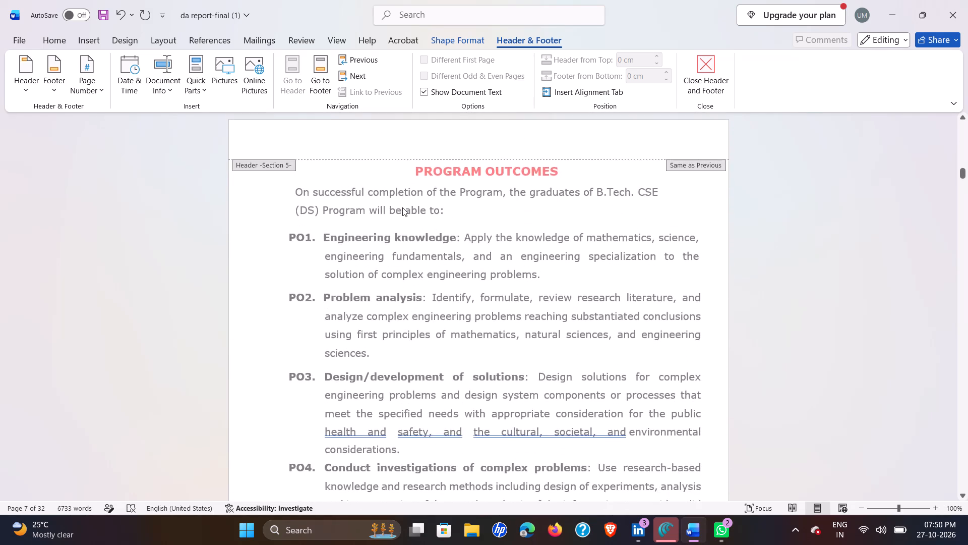
{"action": "scroll", "coordinate": [402, 207], "scroll_direction": "down", "scroll_amount": 8}
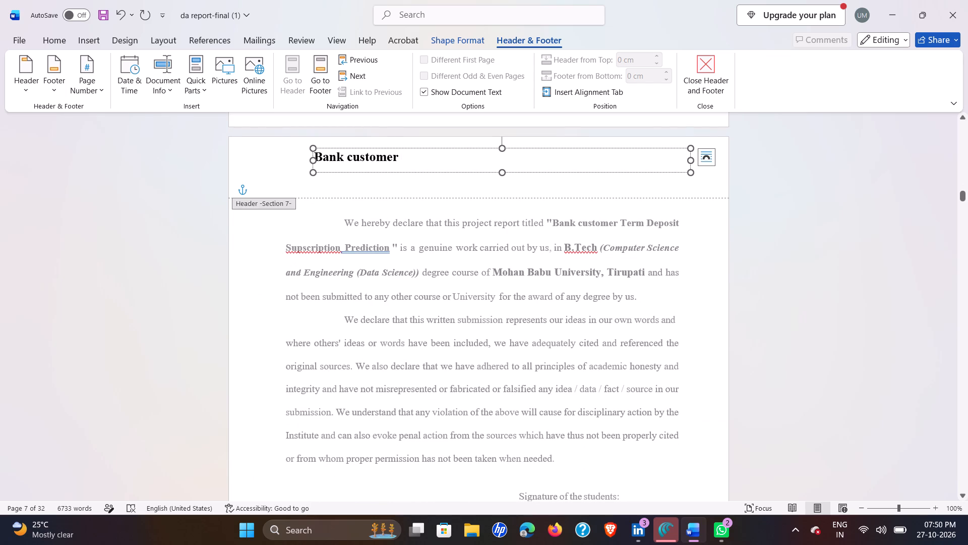
{"action": "type", "text": "erm"}
{"action": "key", "text": "space"}
{"action": "key", "text": "d"}
{"action": "type", "text": "eposite"}
{"action": "key", "text": "space"}
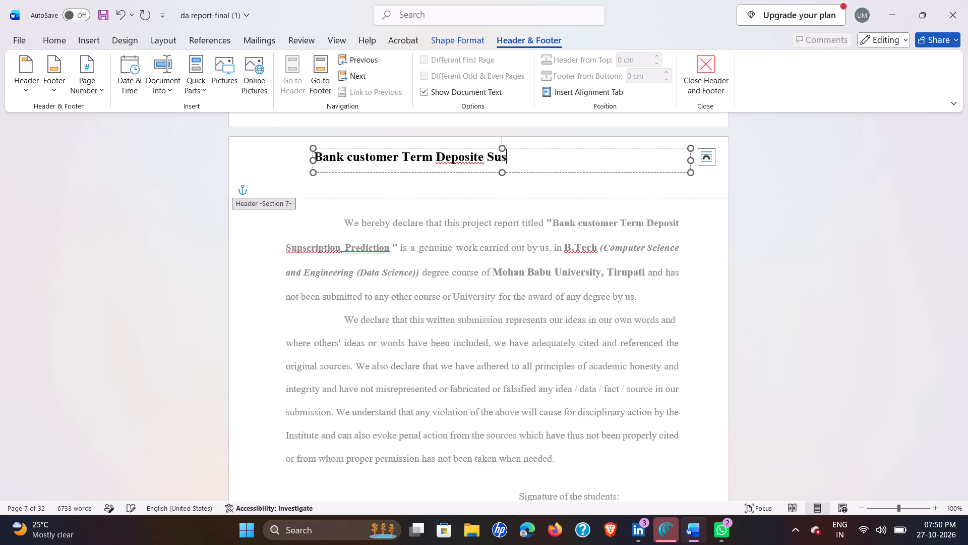
Add the word "Subscription" to the Section 7 header title, checking the cover page wording and correcting the misspelled beginning.
{"action": "type", "text": "scri"}
{"action": "key", "text": "BackSpace"}
{"action": "key", "text": "BackSpace"}
{"action": "key", "text": "BackSpace"}
{"action": "scroll", "coordinate": [433, 160], "scroll_direction": "up", "scroll_amount": 11}
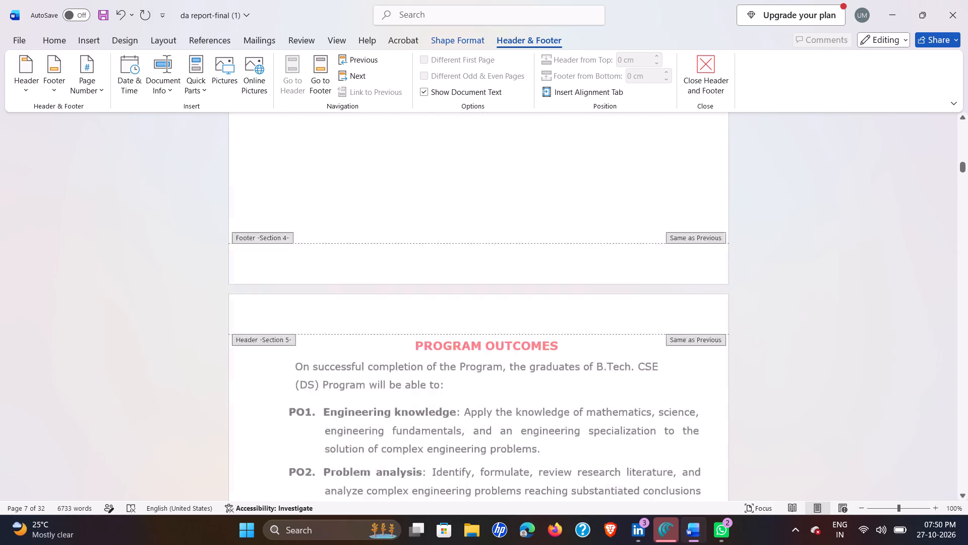
{"action": "scroll", "coordinate": [433, 160], "scroll_direction": "up", "scroll_amount": 10}
{"action": "scroll", "coordinate": [430, 179], "scroll_direction": "down", "scroll_amount": 3}
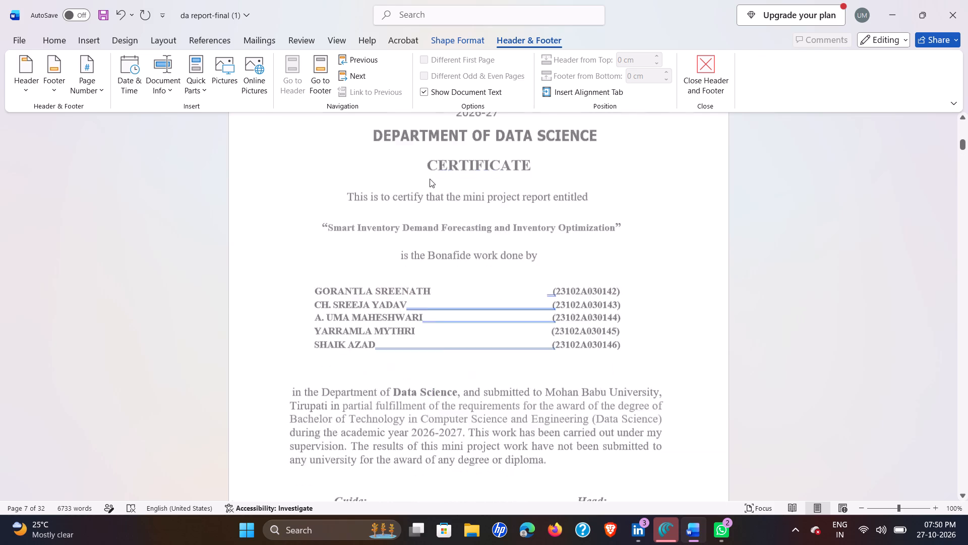
{"action": "scroll", "coordinate": [430, 179], "scroll_direction": "down", "scroll_amount": 12}
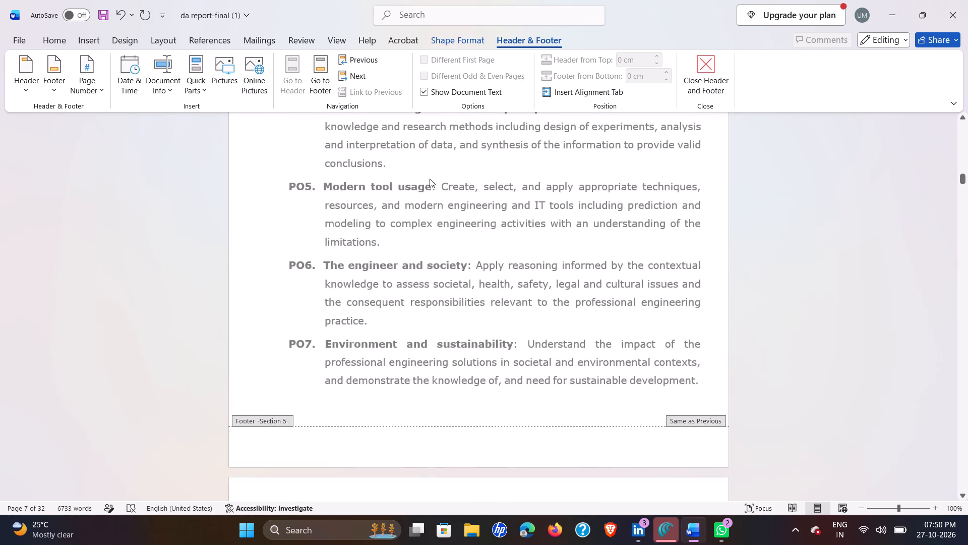
{"action": "scroll", "coordinate": [430, 179], "scroll_direction": "up", "scroll_amount": 2}
{"action": "scroll", "coordinate": [430, 179], "scroll_direction": "down", "scroll_amount": 2}
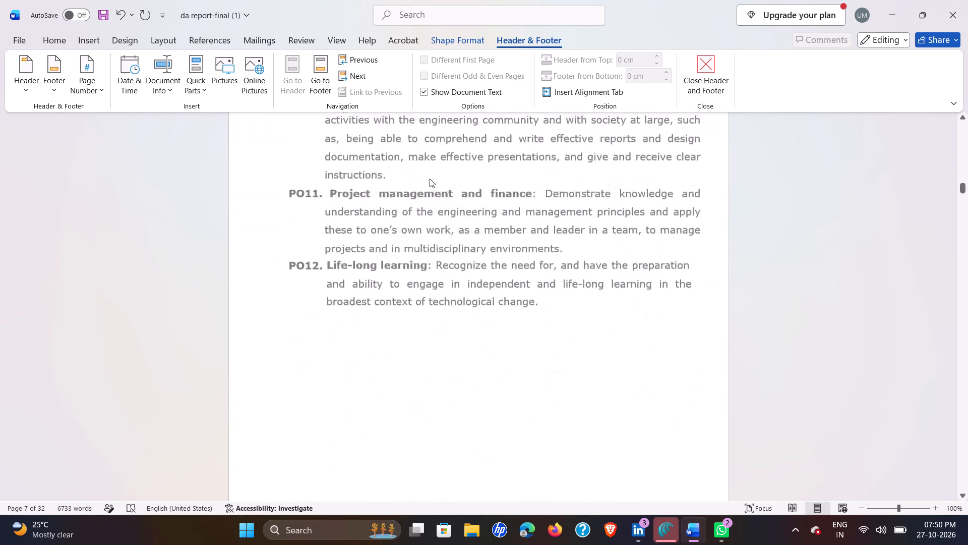
{"action": "scroll", "coordinate": [430, 179], "scroll_direction": "down", "scroll_amount": 3}
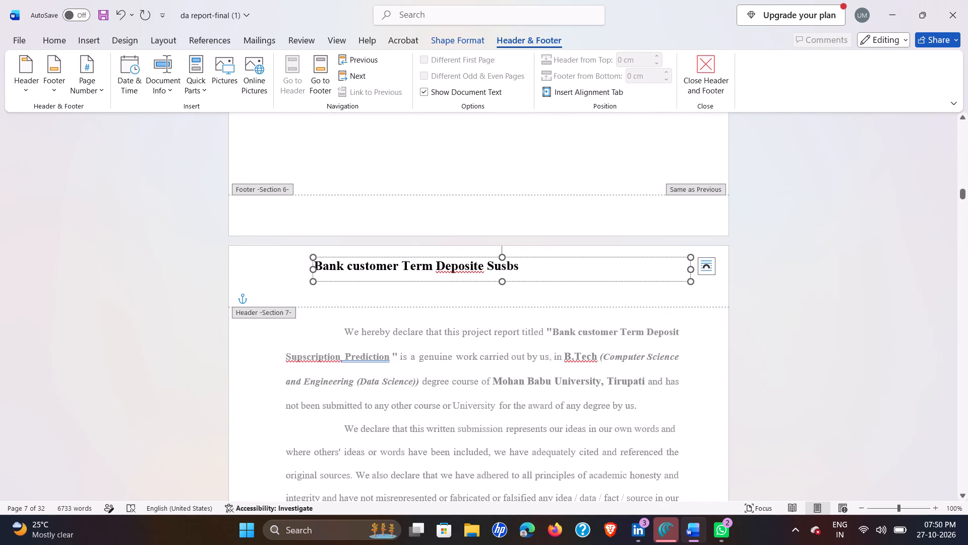
{"action": "left_click", "coordinate": [523, 268]}
{"action": "key", "text": "BackSpace"}
{"action": "key", "text": "BackSpace"}
{"action": "key", "text": "BackSpace"}
{"action": "type", "text": "bscription"}
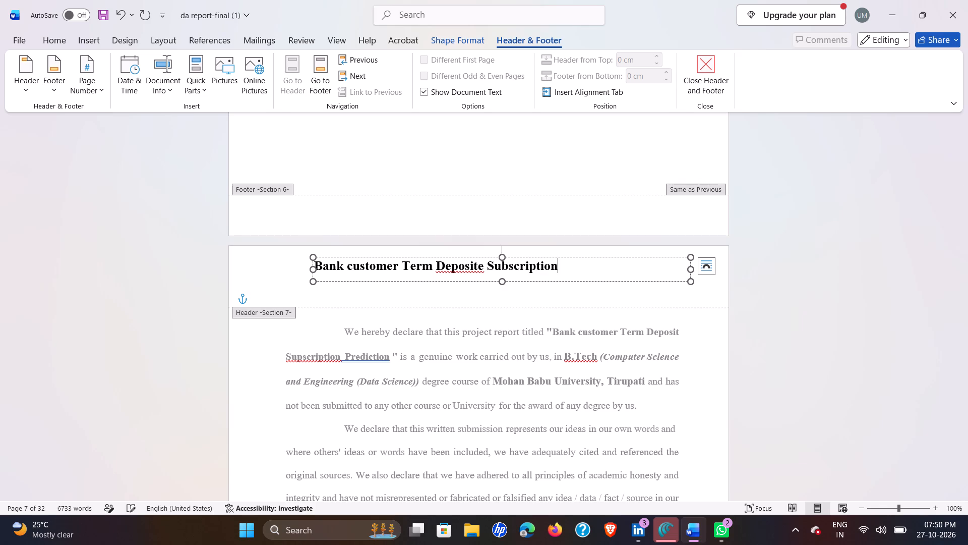
Check the cover page title again and complete the Section 7 header title with "Prediction using Random Forest".
{"action": "scroll", "coordinate": [523, 268], "scroll_direction": "up", "scroll_amount": 20}
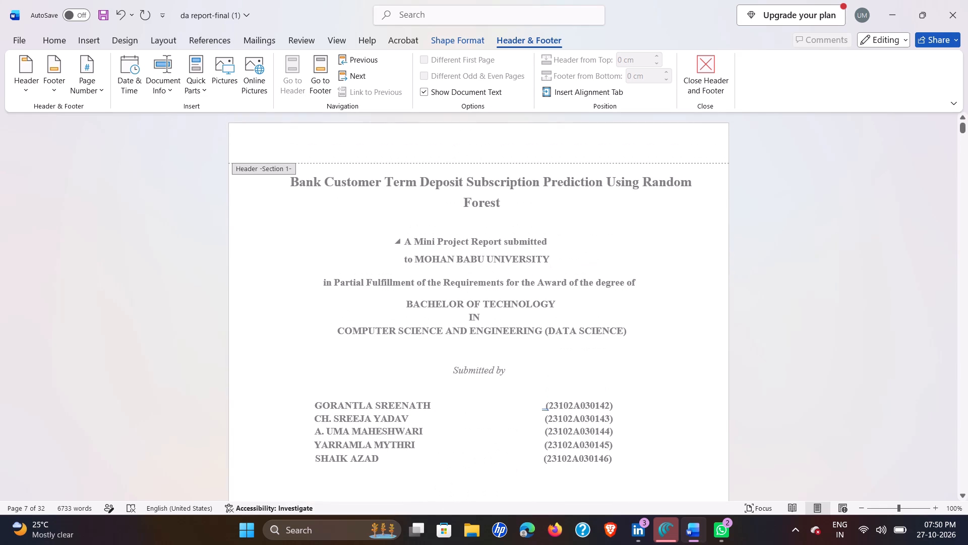
{"action": "scroll", "coordinate": [523, 268], "scroll_direction": "down", "scroll_amount": 10}
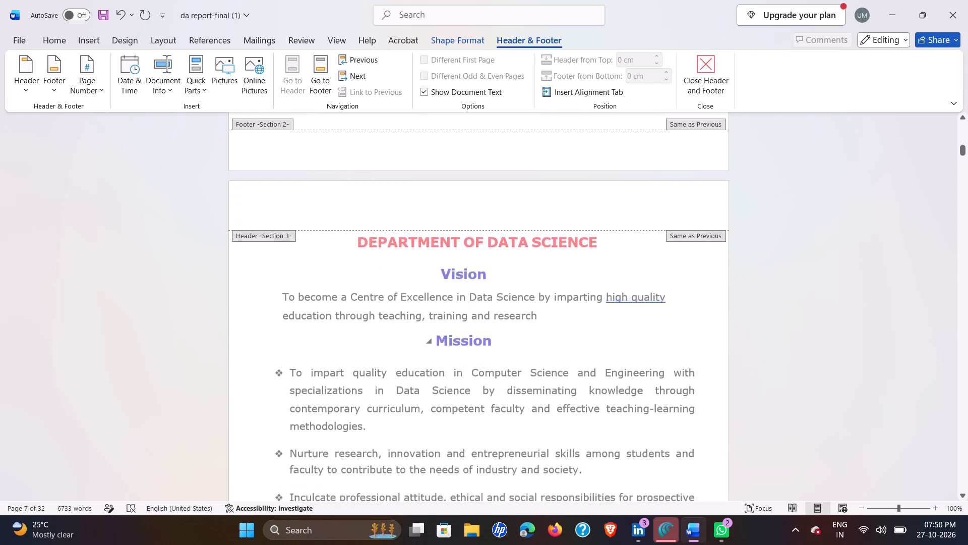
{"action": "scroll", "coordinate": [523, 268], "scroll_direction": "down", "scroll_amount": 10}
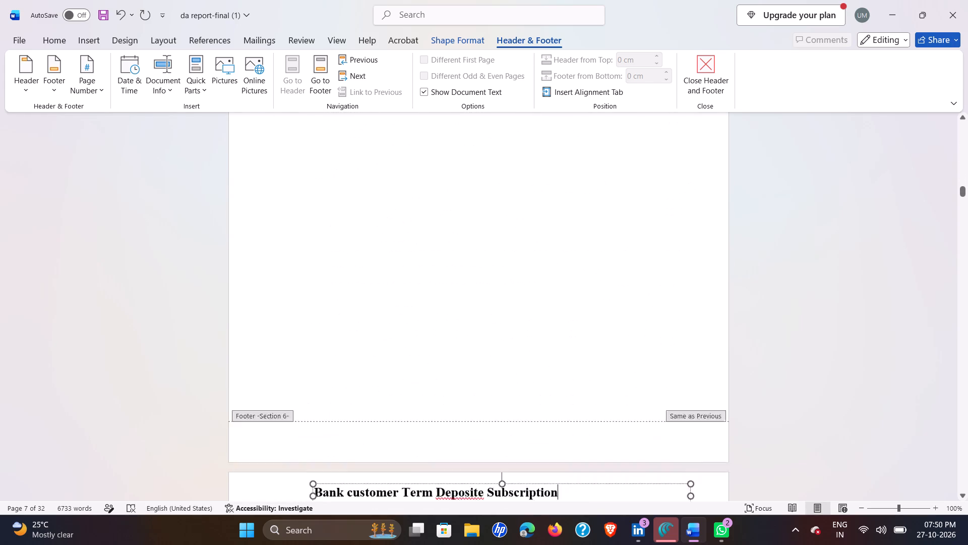
{"action": "scroll", "coordinate": [523, 268], "scroll_direction": "down", "scroll_amount": 1}
{"action": "key", "text": "space"}
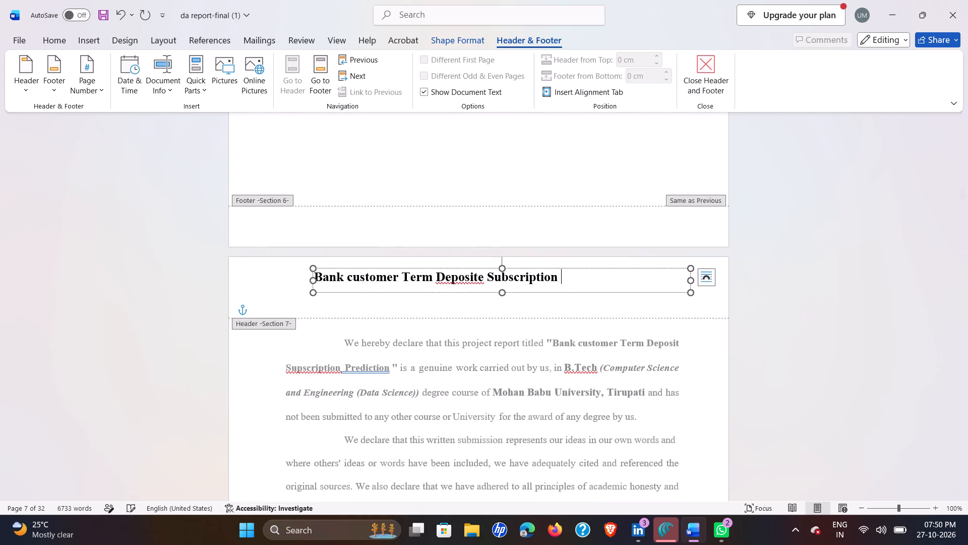
{"action": "type", "text": "rediction us"}
{"action": "type", "text": "ing"}
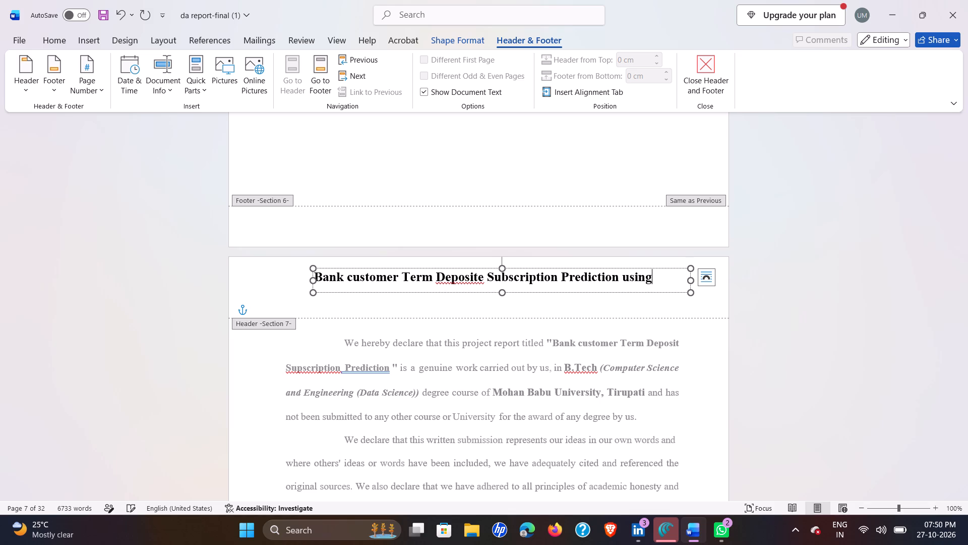
{"action": "key", "text": "space"}
{"action": "type", "text": "andom"}
{"action": "key", "text": "space"}
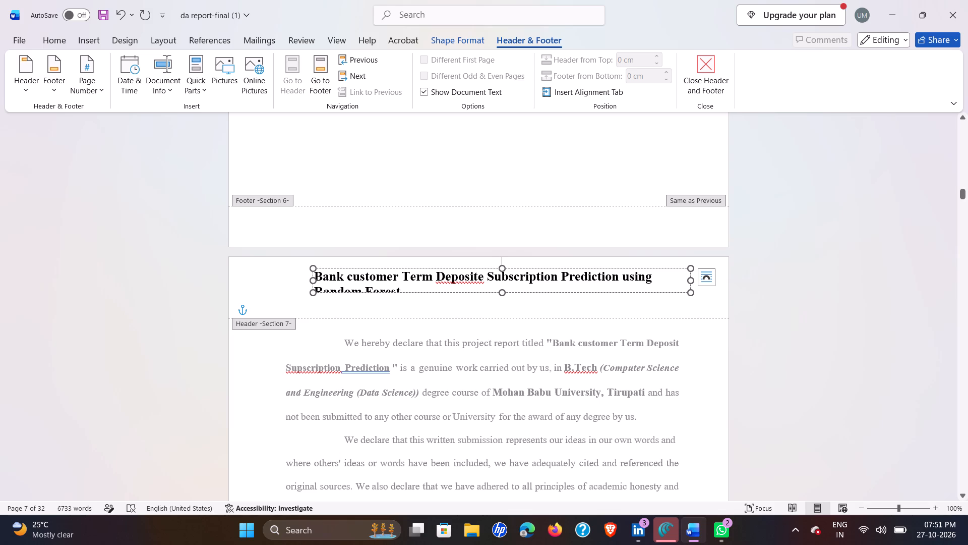
Examine the cover page title and the headings of the following front pages against the new Section 7 header title.
{"action": "scroll", "coordinate": [577, 291], "scroll_direction": "up", "scroll_amount": 3}
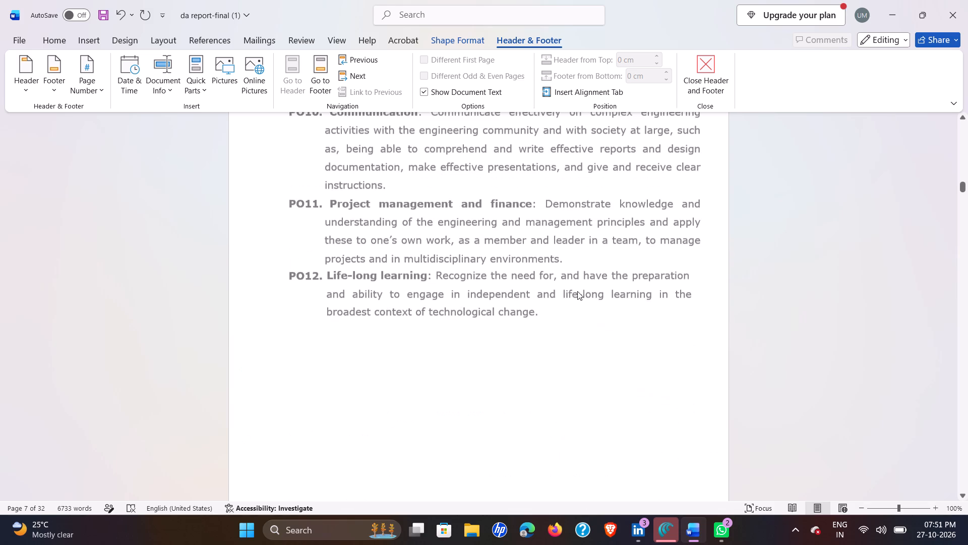
{"action": "scroll", "coordinate": [577, 291], "scroll_direction": "up", "scroll_amount": 18}
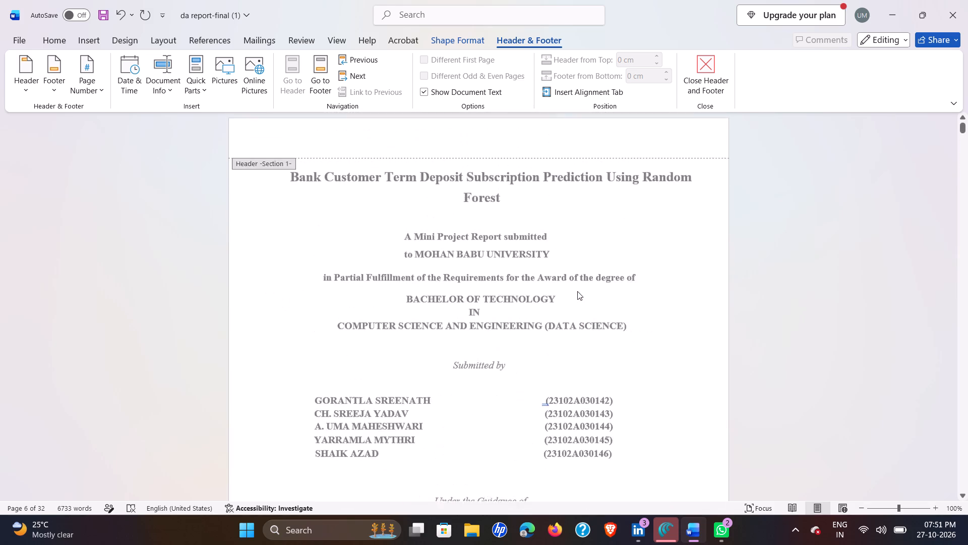
{"action": "scroll", "coordinate": [577, 291], "scroll_direction": "down", "scroll_amount": 19}
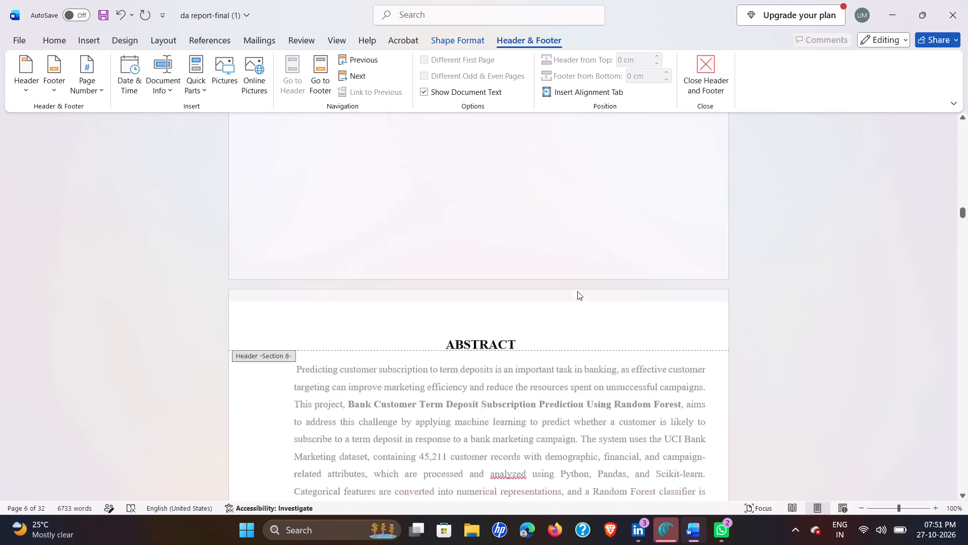
{"action": "scroll", "coordinate": [577, 291], "scroll_direction": "down", "scroll_amount": 1}
{"action": "scroll", "coordinate": [577, 291], "scroll_direction": "up", "scroll_amount": 11}
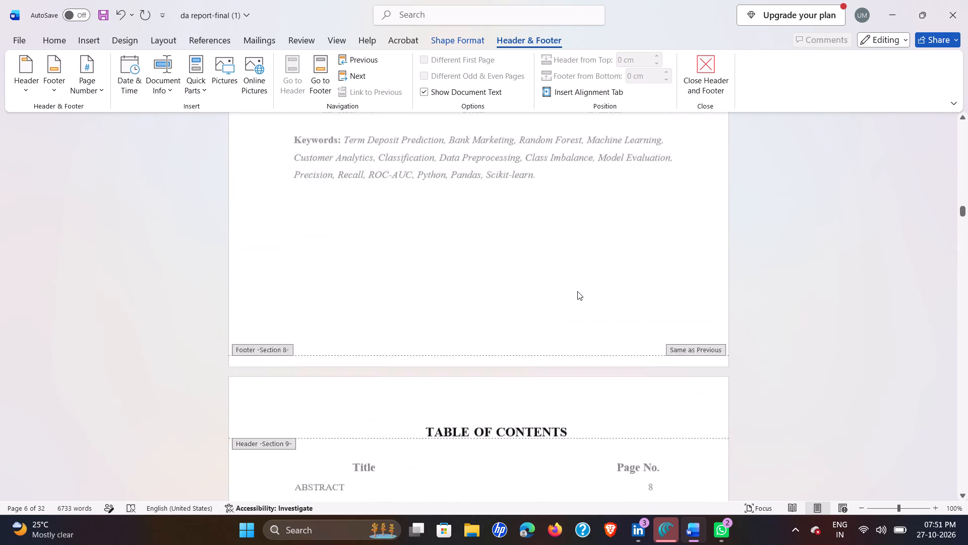
{"action": "scroll", "coordinate": [577, 291], "scroll_direction": "up", "scroll_amount": 7}
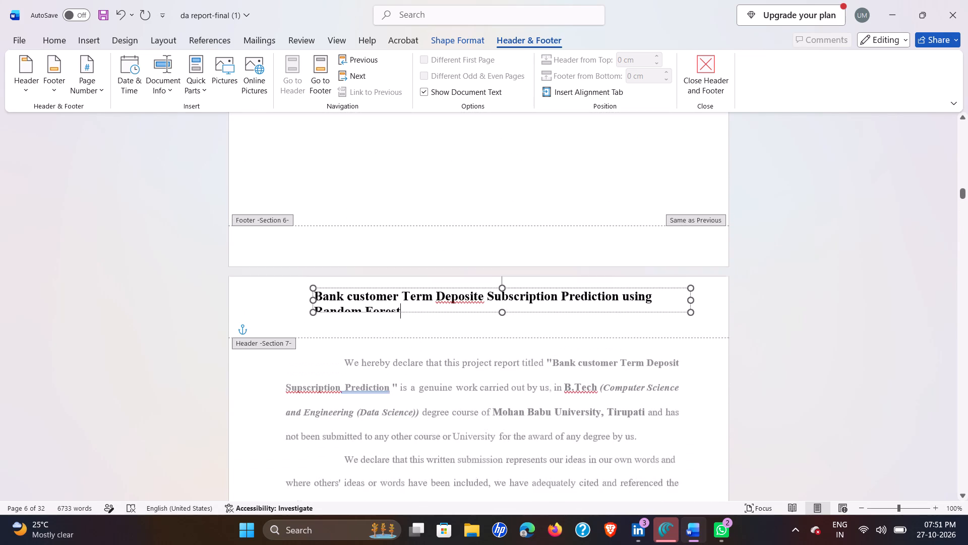
Remove the bold formatting from the whole project title in the Section 7 header text box.
{"action": "left_click", "coordinate": [577, 291]}
{"action": "right_click", "coordinate": [577, 291]}
{"action": "left_click", "coordinate": [398, 320]}
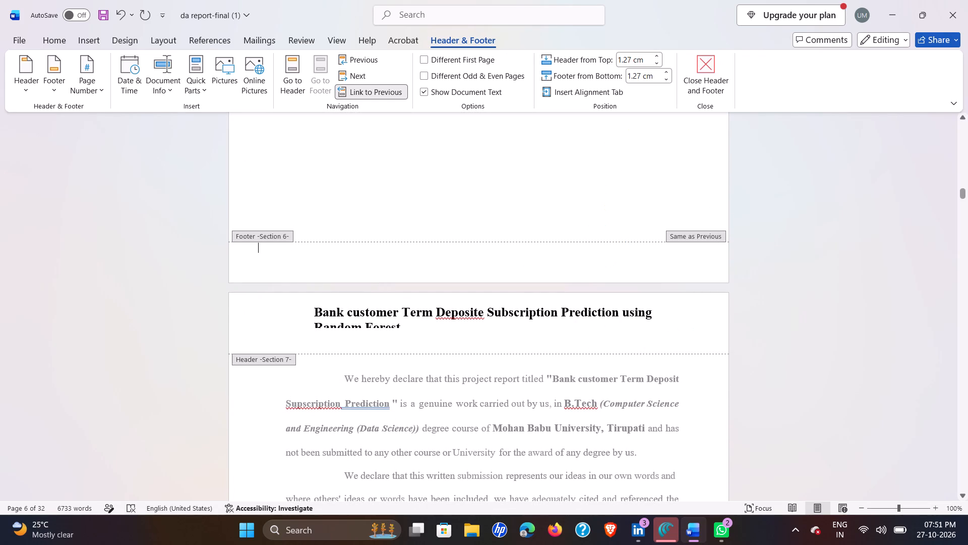
{"action": "left_click", "coordinate": [398, 320]}
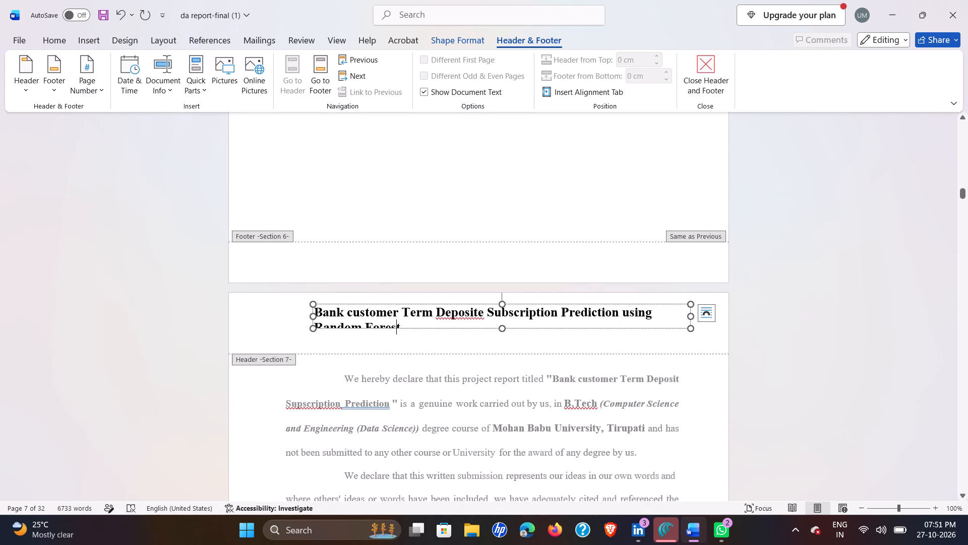
{"action": "left_click_drag", "start_coordinate": [402, 324], "coordinate": [316, 309]}
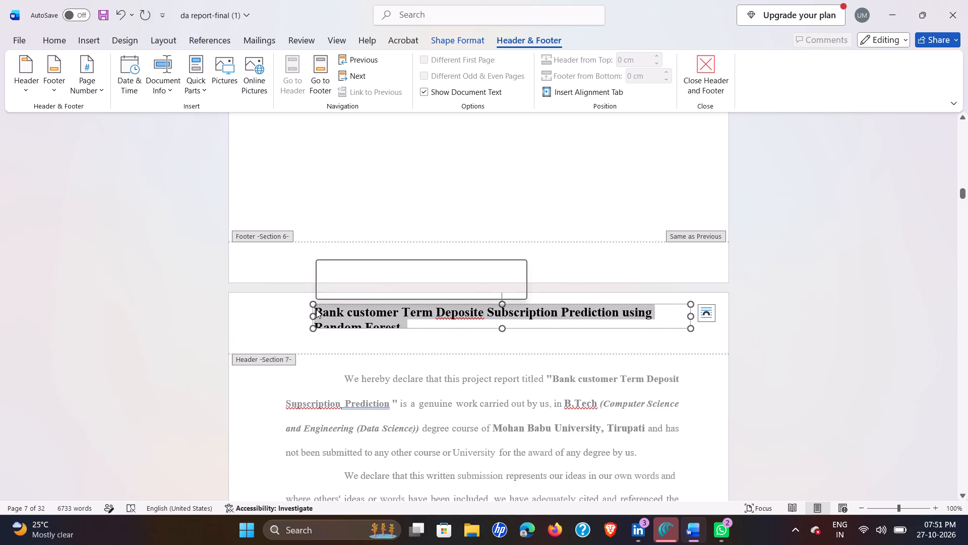
{"action": "left_click", "coordinate": [325, 285]}
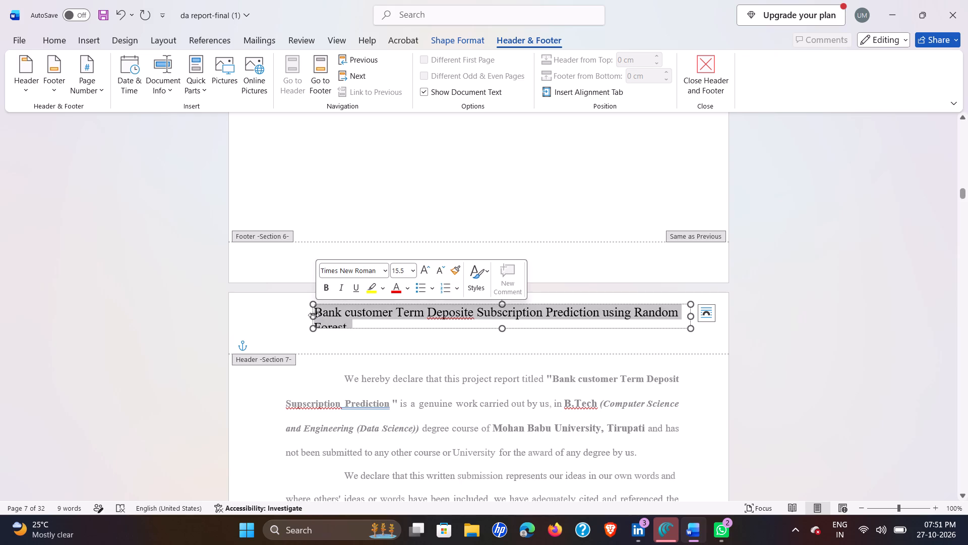
Widen the Section 7 header text box slightly by moving its left edge outward.
{"action": "left_click_drag", "start_coordinate": [313, 315], "coordinate": [301, 315]}
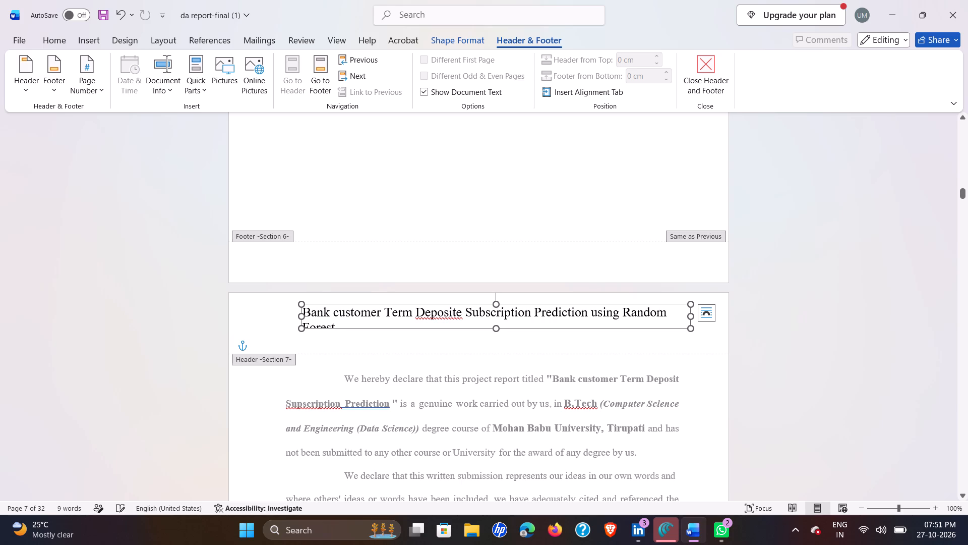
Set the font size of the whole project title in the Section 7 header text box to 12.
{"action": "left_click_drag", "start_coordinate": [307, 314], "coordinate": [339, 324]}
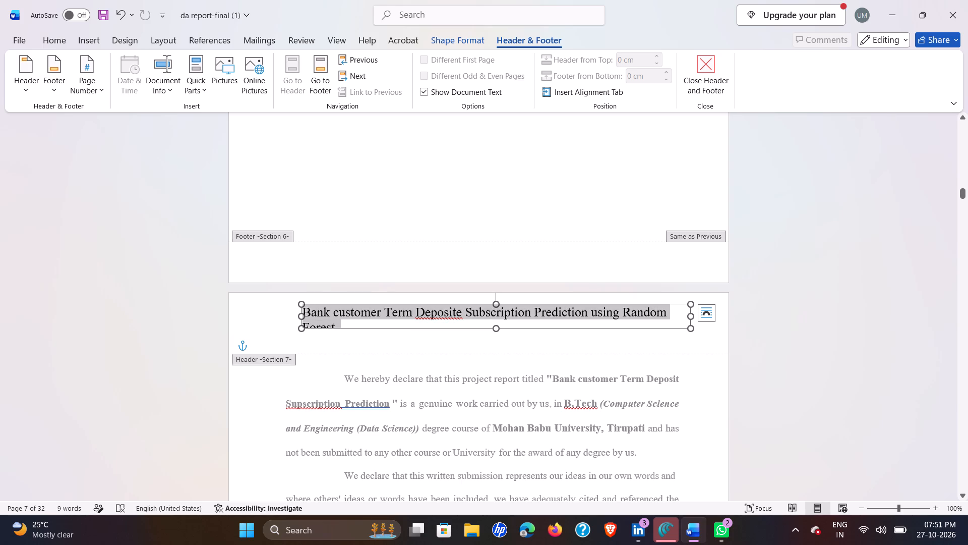
{"action": "left_click_drag", "start_coordinate": [339, 324], "coordinate": [339, 324]}
{"action": "left_click", "coordinate": [436, 289]}
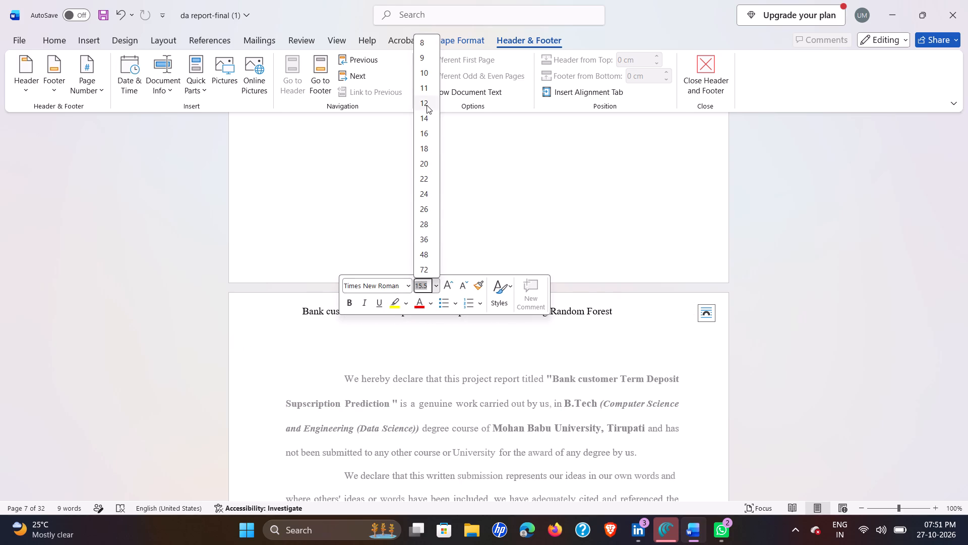
{"action": "left_click", "coordinate": [427, 104]}
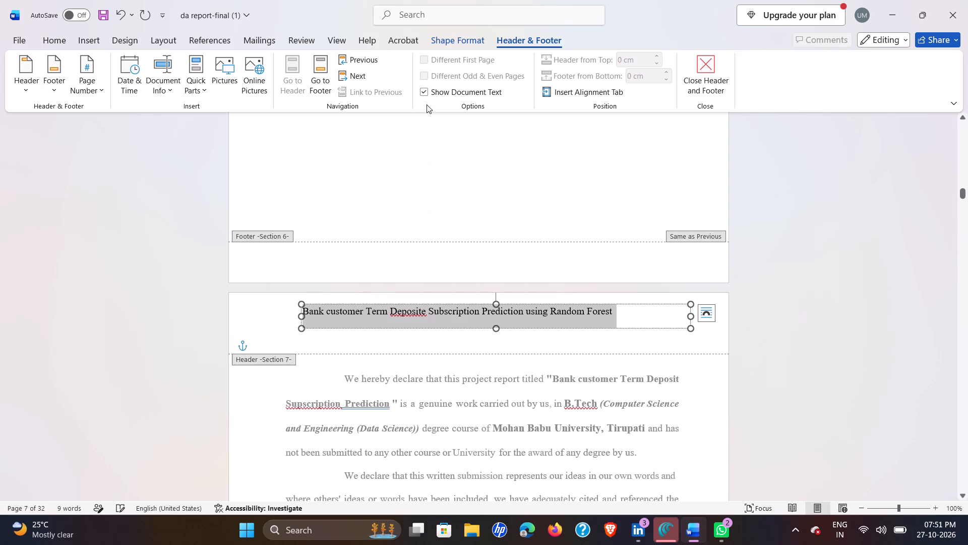
{"action": "left_click", "coordinate": [307, 312]}
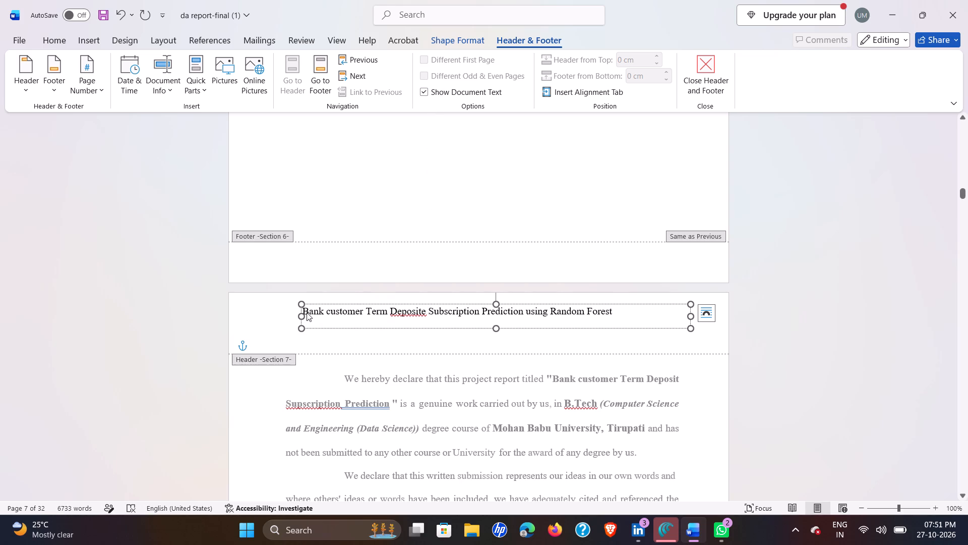
Indent the project title in the Section 7 header text box with eight leading spaces so it sits roughly centred.
{"action": "key", "text": "Left"}
{"action": "key", "text": "space"}
{"action": "key", "text": "space"}
{"action": "key", "text": "space"}
{"action": "key", "text": "space"}
{"action": "key", "text": "space"}
{"action": "key", "text": "space"}
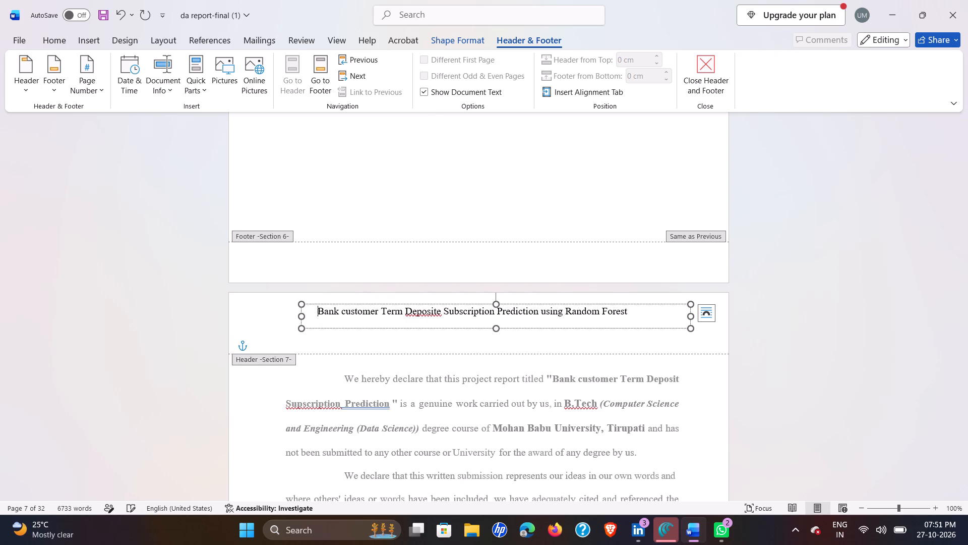
{"action": "key", "text": "space"}
{"action": "key", "text": "space"}
{"action": "key", "text": "space"}
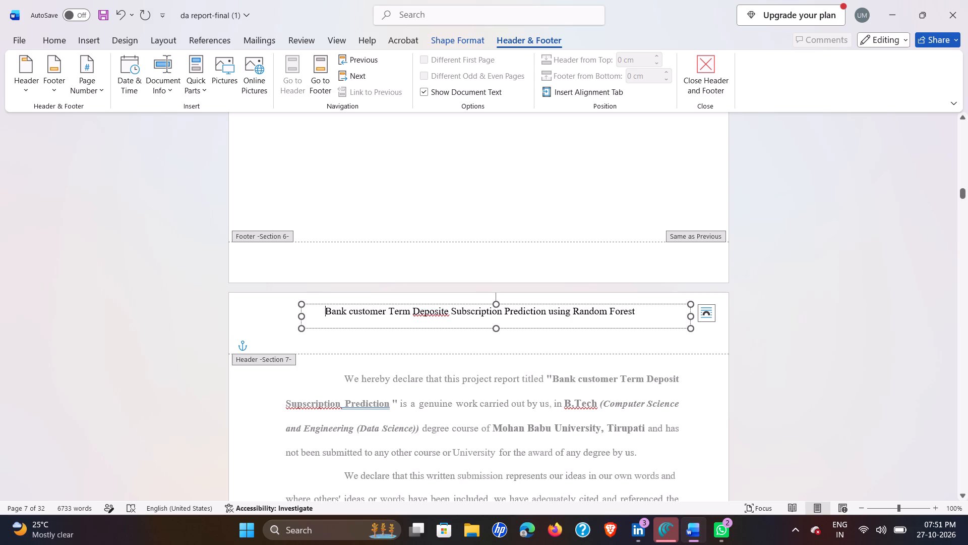
Examine the headers, headings and project titles on the front pages and the Abstract page around the Section 7 header.
{"action": "scroll", "coordinate": [400, 165], "scroll_direction": "up", "scroll_amount": 11}
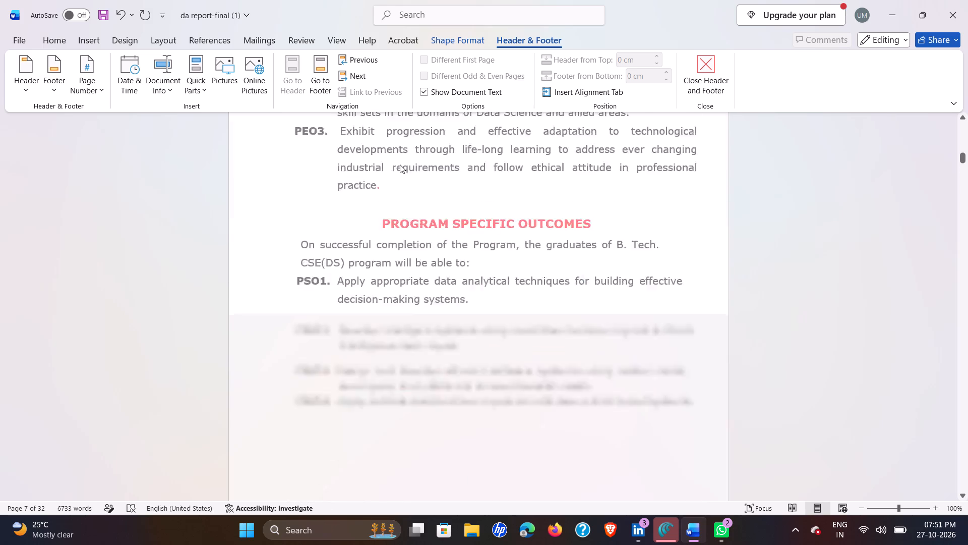
{"action": "scroll", "coordinate": [448, 325], "scroll_direction": "down", "scroll_amount": 5}
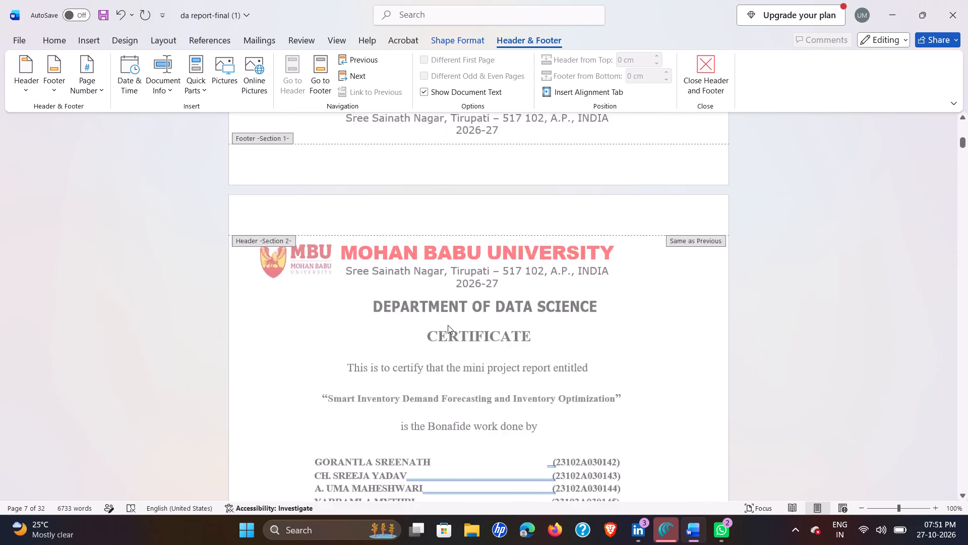
{"action": "scroll", "coordinate": [448, 325], "scroll_direction": "down", "scroll_amount": 10}
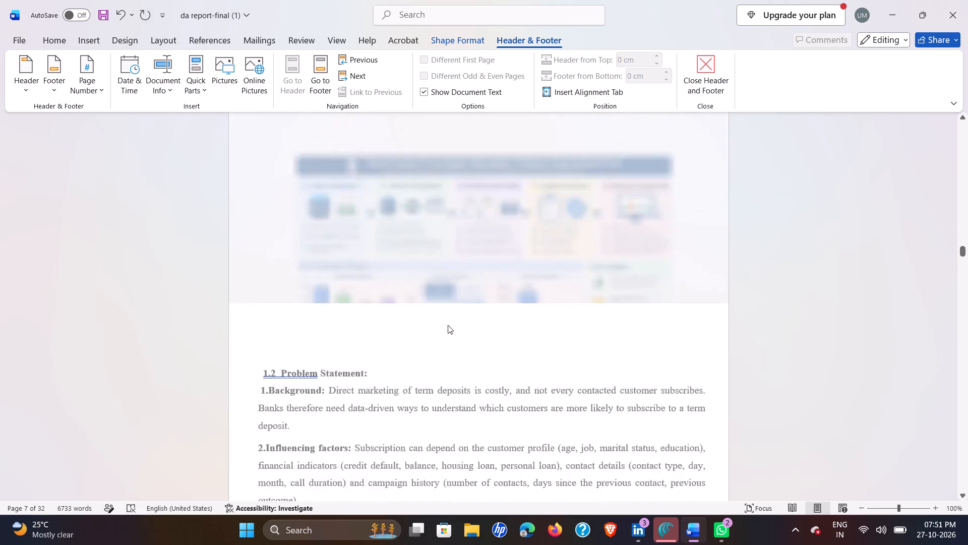
{"action": "scroll", "coordinate": [448, 325], "scroll_direction": "up", "scroll_amount": 9}
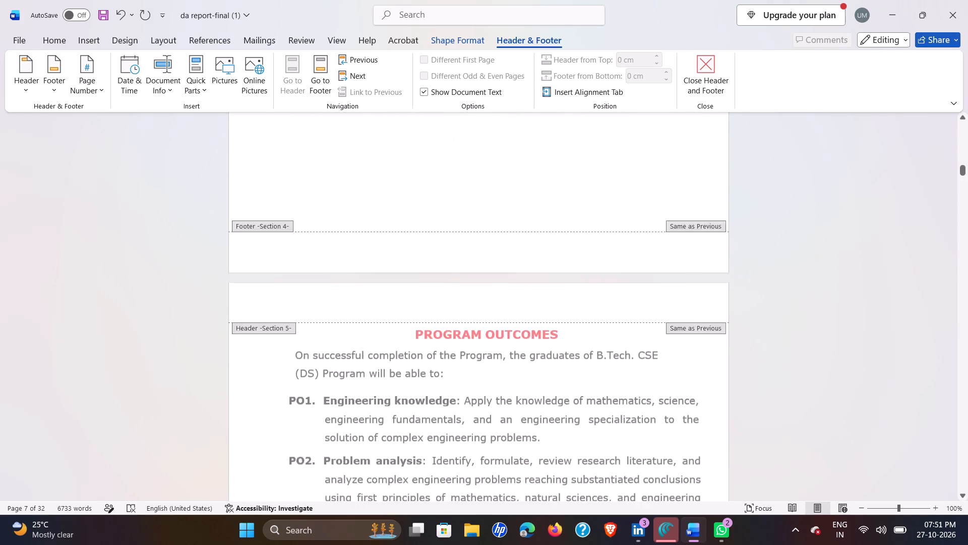
{"action": "scroll", "coordinate": [448, 325], "scroll_direction": "up", "scroll_amount": 12}
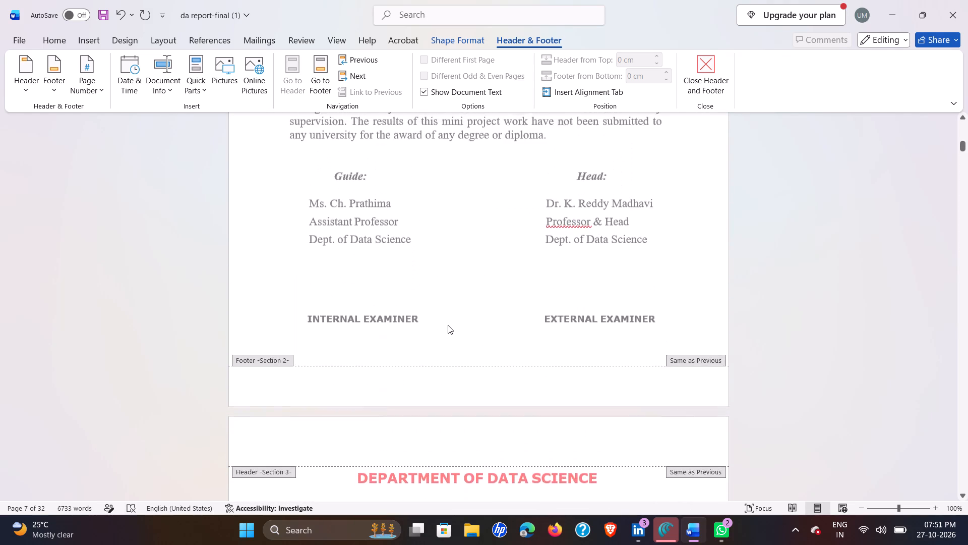
{"action": "scroll", "coordinate": [448, 325], "scroll_direction": "up", "scroll_amount": 2}
{"action": "scroll", "coordinate": [448, 325], "scroll_direction": "down", "scroll_amount": 1}
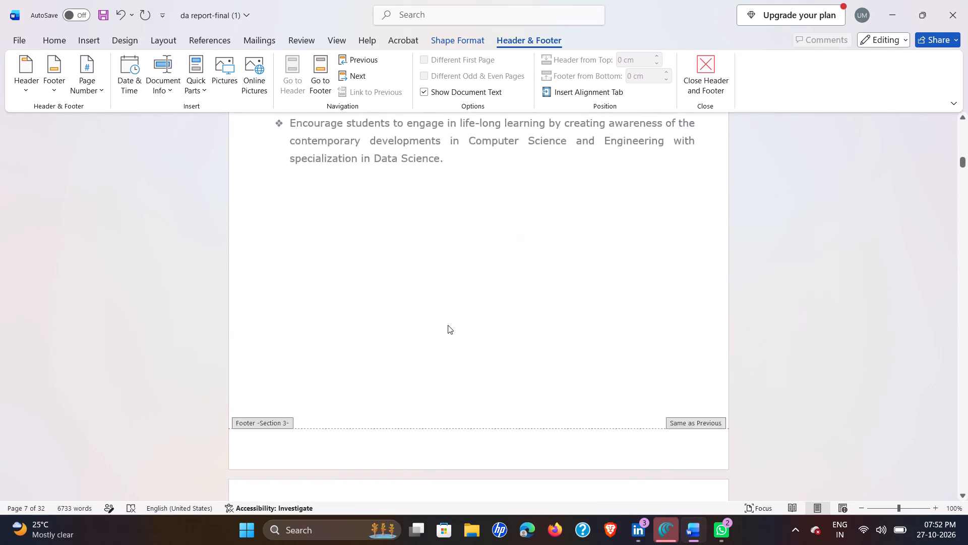
{"action": "scroll", "coordinate": [448, 325], "scroll_direction": "down", "scroll_amount": 6}
{"action": "scroll", "coordinate": [448, 325], "scroll_direction": "up", "scroll_amount": 1}
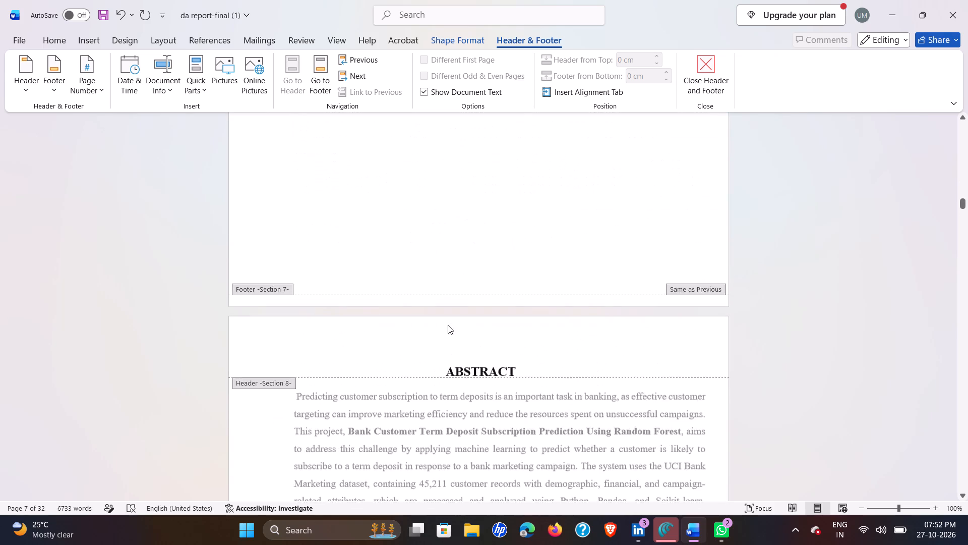
{"action": "scroll", "coordinate": [448, 325], "scroll_direction": "up", "scroll_amount": 5}
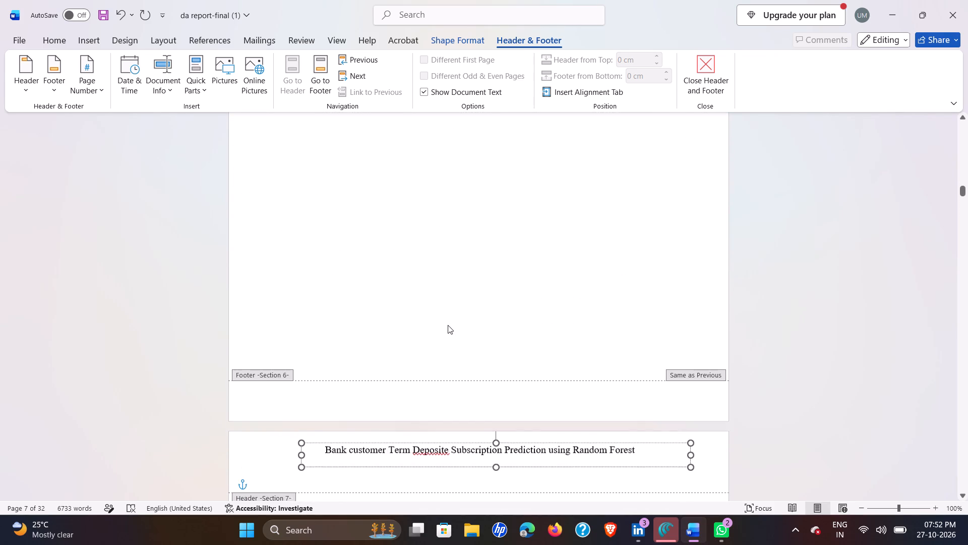
Correct the word "Deposite" to "Deposit" in the Section 7 header title.
{"action": "left_click", "coordinate": [450, 458]}
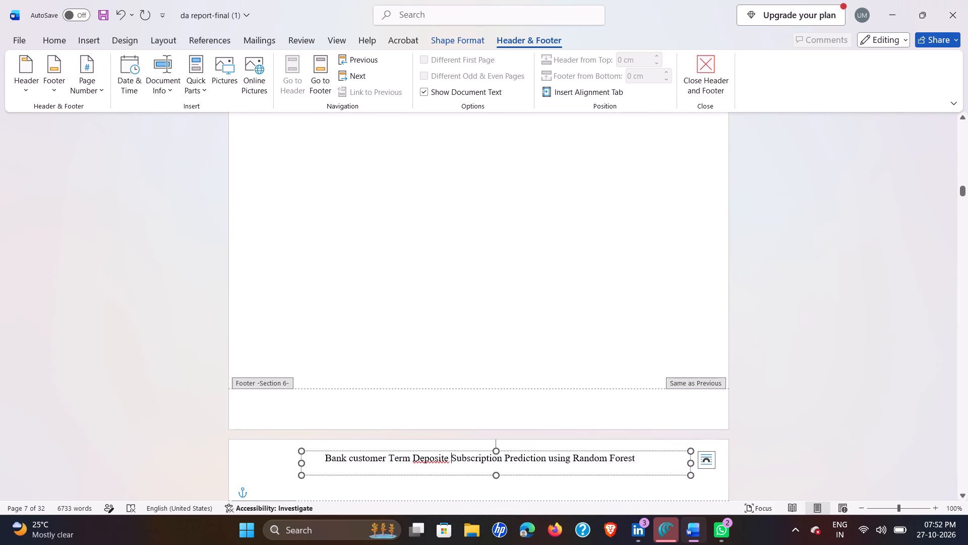
{"action": "key", "text": "Left"}
{"action": "key", "text": "Left"}
{"action": "key", "text": "Right"}
{"action": "key", "text": "BackSpace"}
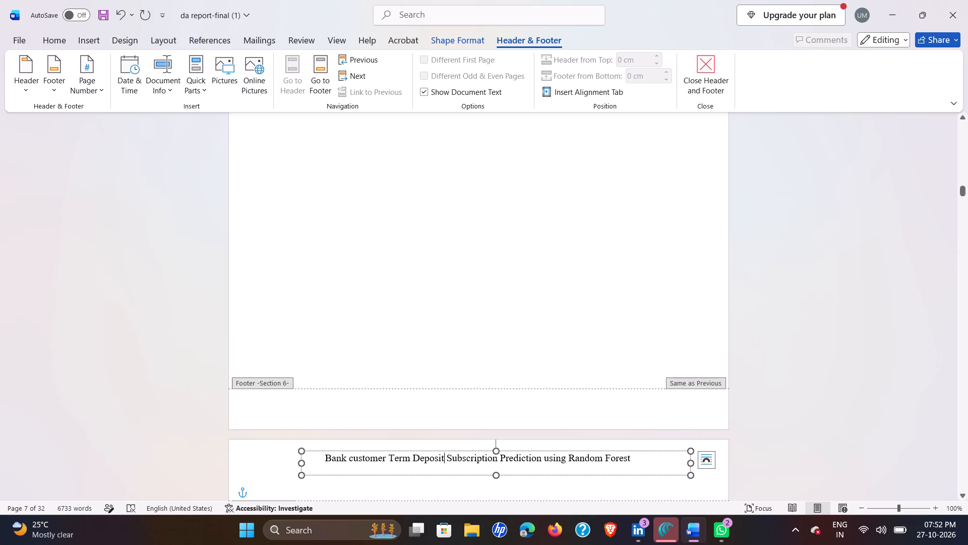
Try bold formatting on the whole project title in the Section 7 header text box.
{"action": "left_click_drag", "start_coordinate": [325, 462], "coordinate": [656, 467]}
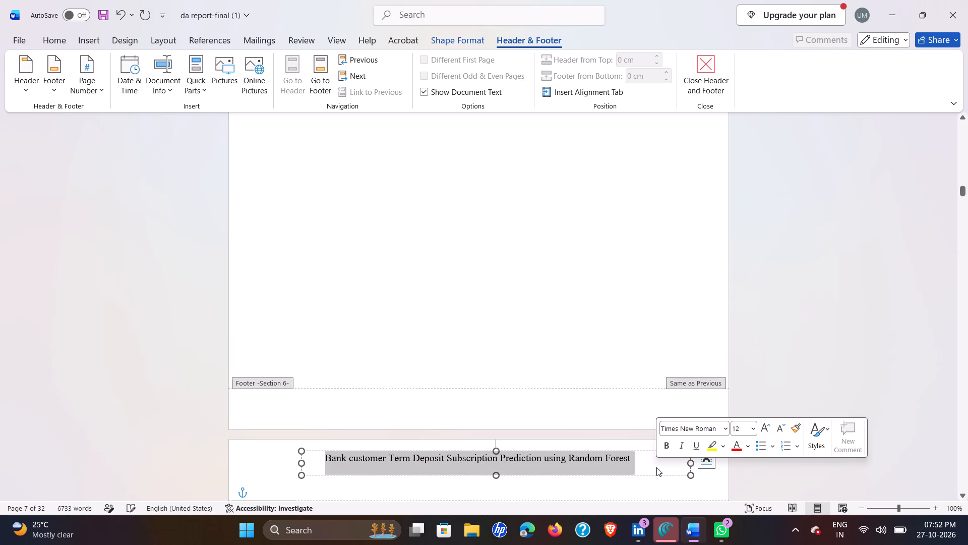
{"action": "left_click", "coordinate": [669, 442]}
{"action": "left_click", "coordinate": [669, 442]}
Leave header editing and return to the body text of the declaration page.
{"action": "left_click", "coordinate": [618, 492]}
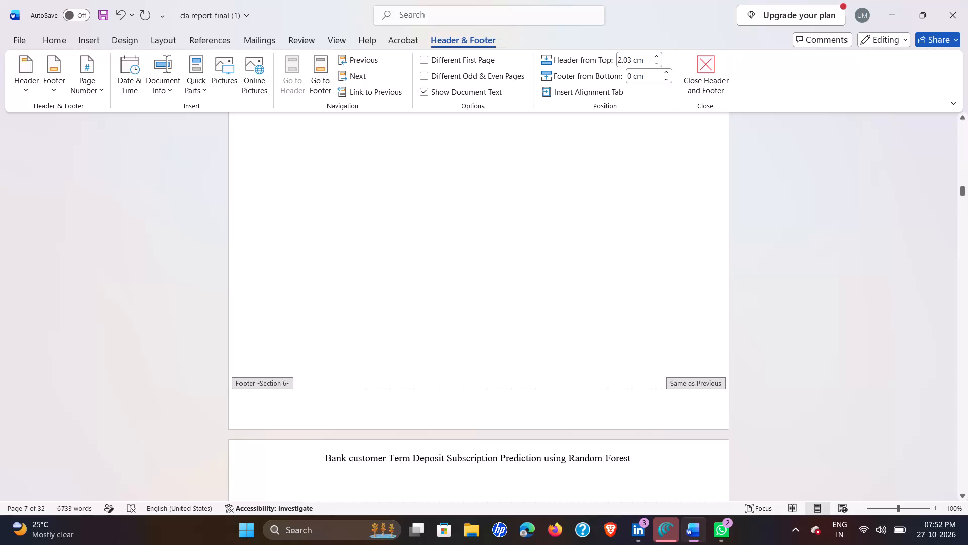
{"action": "left_click", "coordinate": [618, 492]}
{"action": "scroll", "coordinate": [608, 402], "scroll_direction": "down", "scroll_amount": 2}
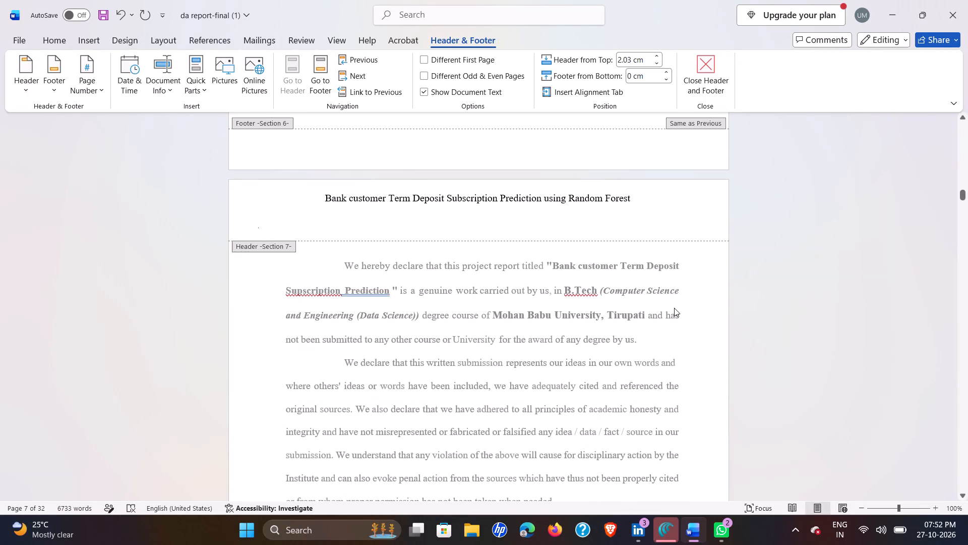
{"action": "double_click", "coordinate": [701, 265]}
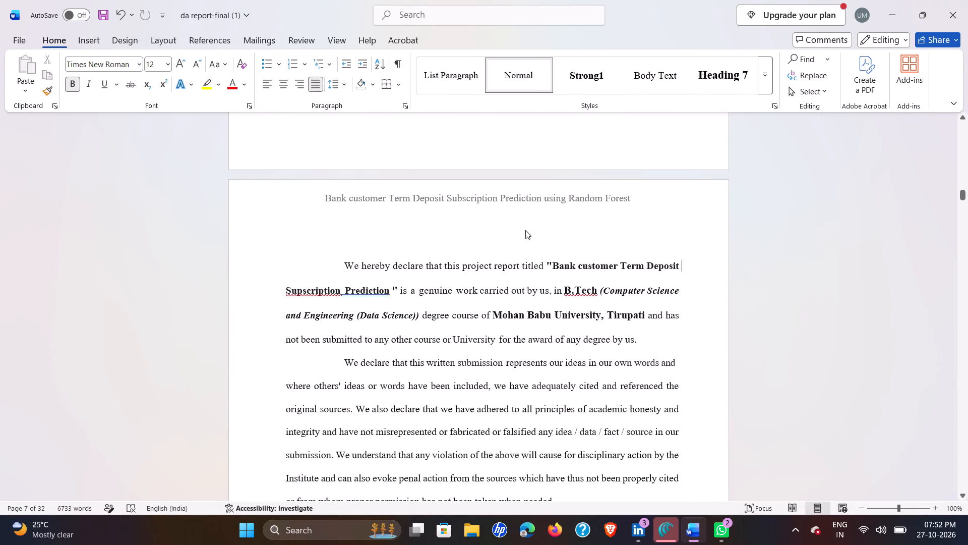
Enter the heading "DECLERATION" on the empty body line above the paragraph starting "We hereby declare".
{"action": "left_click", "coordinate": [490, 233]}
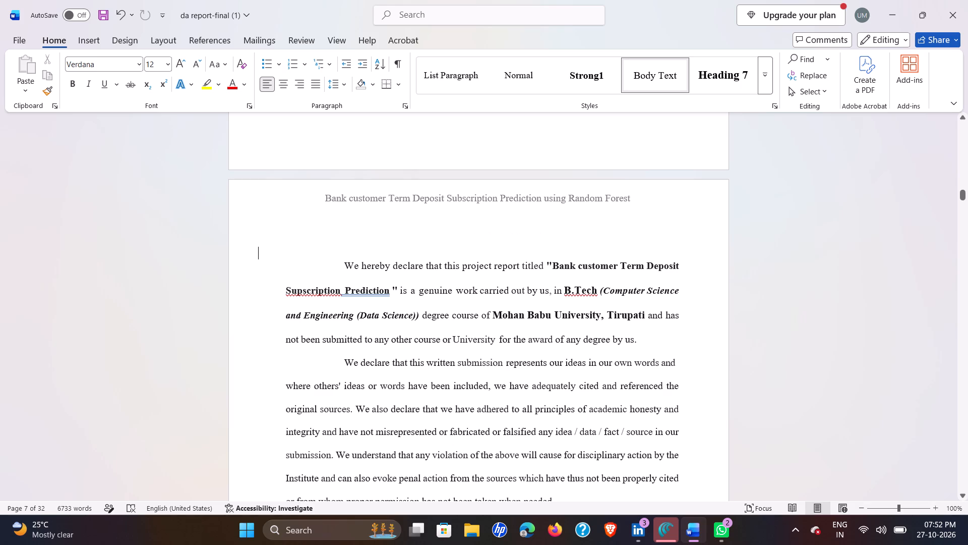
{"action": "key", "text": "Up"}
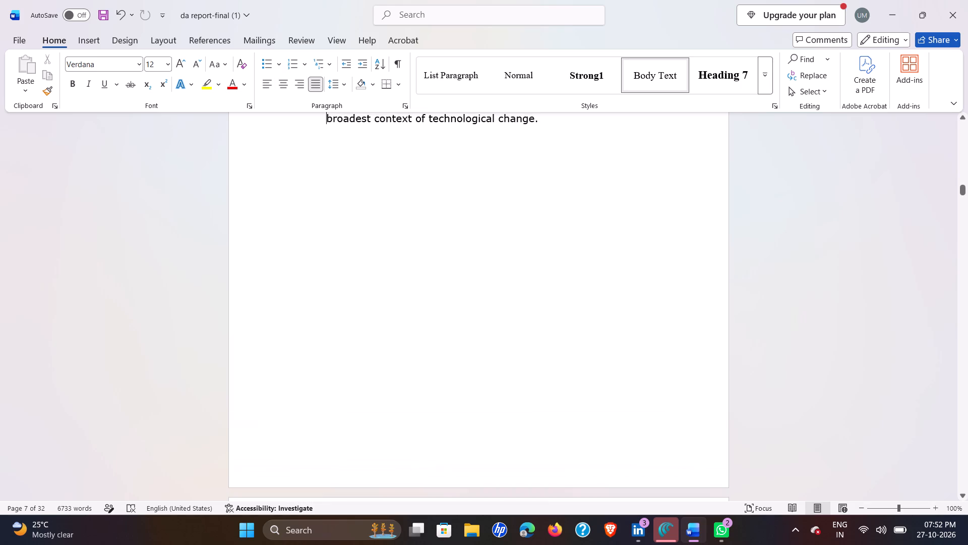
{"action": "scroll", "coordinate": [454, 237], "scroll_direction": "down", "scroll_amount": 3}
{"action": "scroll", "coordinate": [454, 237], "scroll_direction": "up", "scroll_amount": 1}
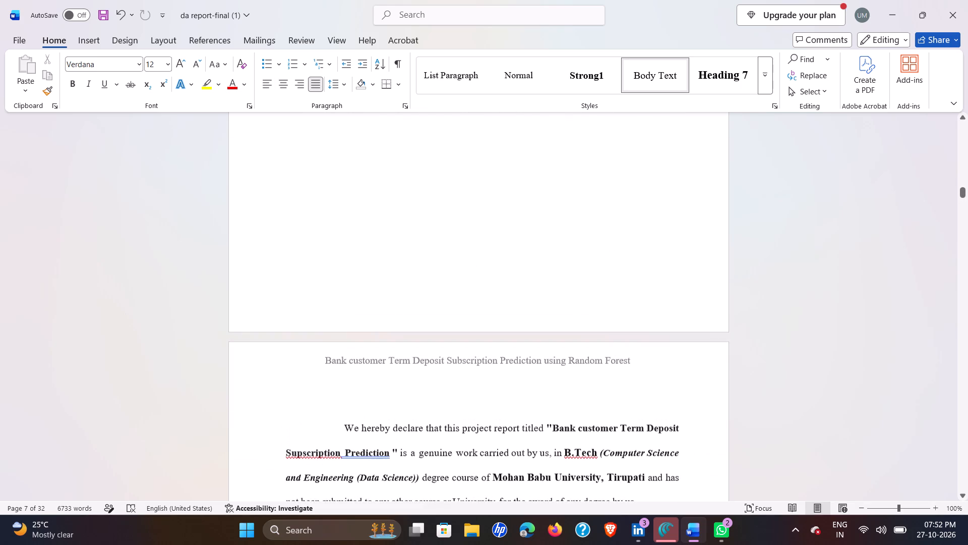
{"action": "left_click", "coordinate": [344, 390]}
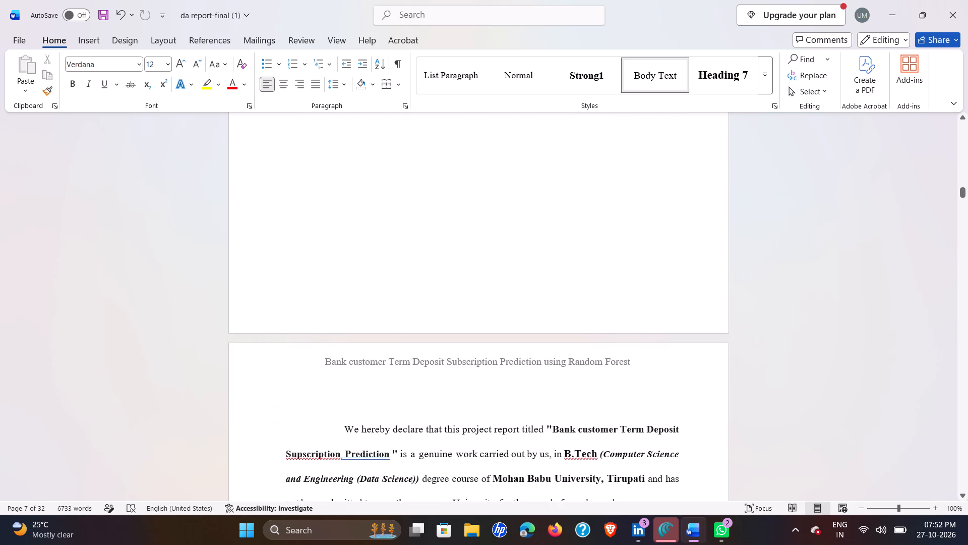
{"action": "left_click", "coordinate": [345, 411]}
{"action": "type", "text": "DECLE"}
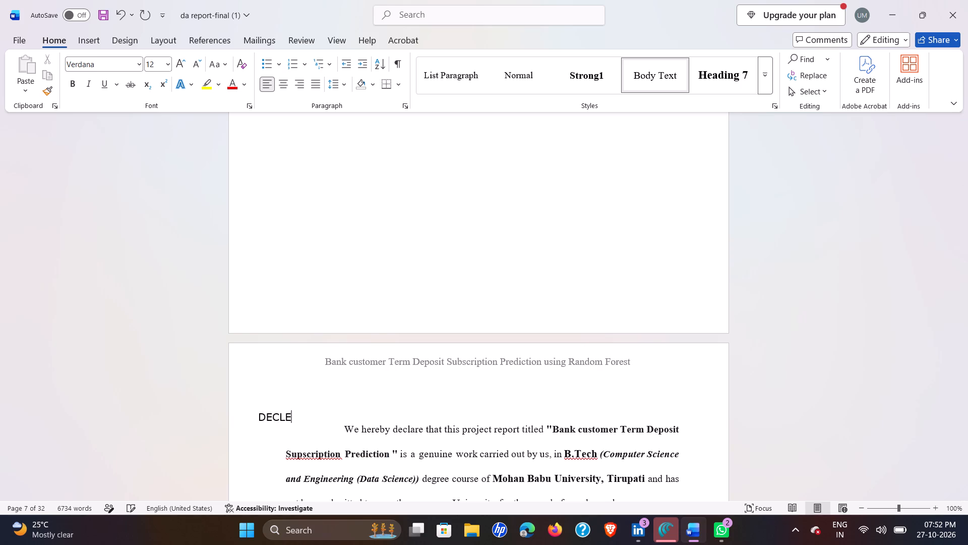
{"action": "type", "text": "RATION"}
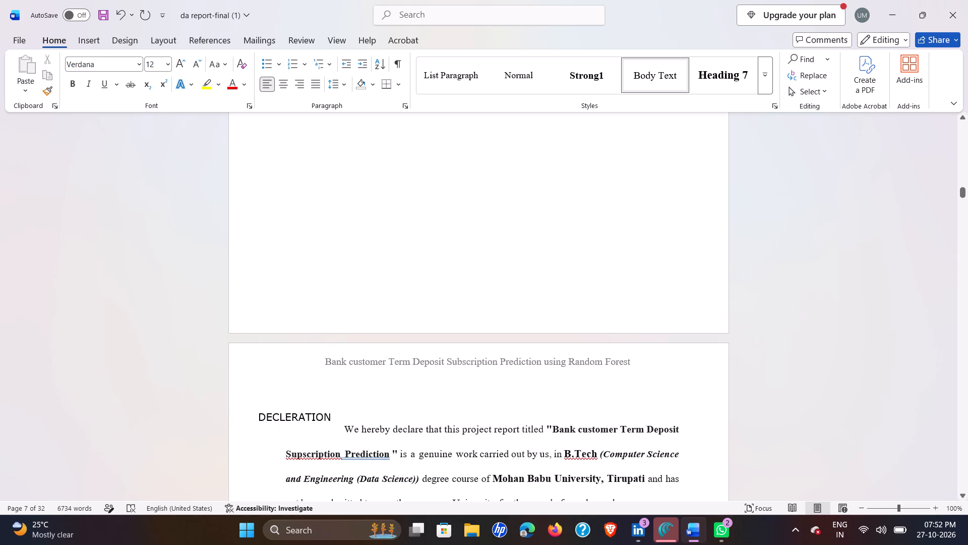
Make the whole "DECLERATION" heading above the first declaration paragraph bold.
{"action": "left_click_drag", "start_coordinate": [255, 416], "coordinate": [285, 412]}
{"action": "left_click_drag", "start_coordinate": [285, 412], "coordinate": [340, 412]}
{"action": "left_click", "coordinate": [351, 390]}
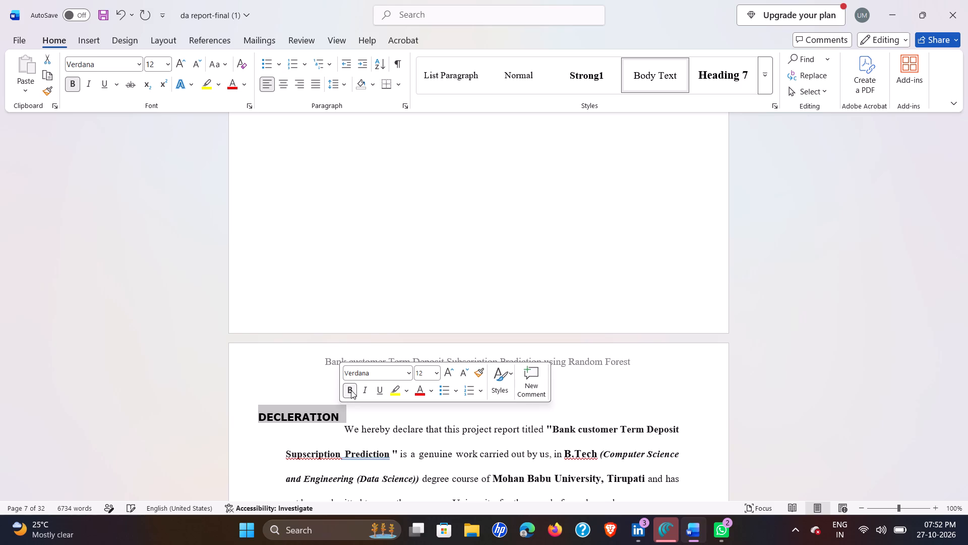
{"action": "left_click", "coordinate": [276, 384]}
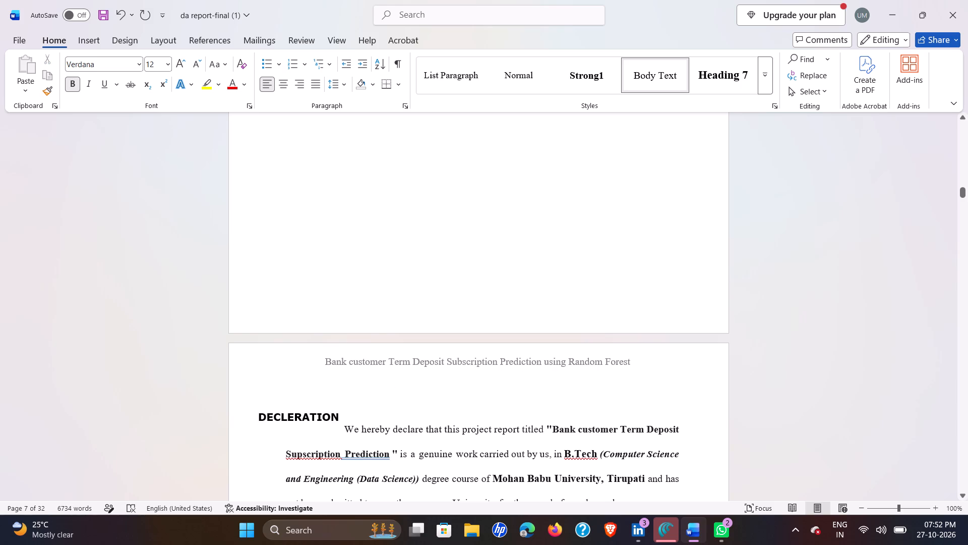
Shift the "DECLERATION" heading to about the middle of its line by inserting leading spaces before it.
{"action": "left_click", "coordinate": [259, 420]}
{"action": "key", "text": "space"}
{"action": "key", "text": "space"}
{"action": "key", "text": "space"}
{"action": "key", "text": "space"}
{"action": "key", "text": "space"}
{"action": "key", "text": "space"}
{"action": "key", "text": "space"}
{"action": "key", "text": "space"}
{"action": "key", "text": "space"}
{"action": "key", "text": "space"}
{"action": "key", "text": "space"}
{"action": "key", "text": "space"}
{"action": "key", "text": "space"}
{"action": "key", "text": "space"}
{"action": "key", "text": "space"}
{"action": "key", "text": "space"}
{"action": "key", "text": "space"}
{"action": "key", "text": "space"}
{"action": "key", "text": "space"}
{"action": "key", "text": "space"}
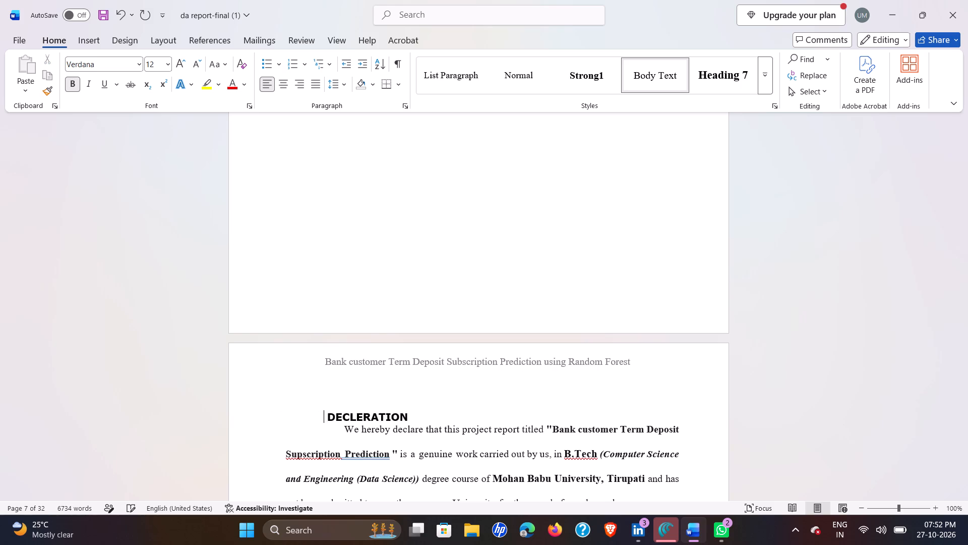
{"action": "key", "text": "space"}
{"action": "key", "text": "space"}
{"action": "key", "text": "space"}
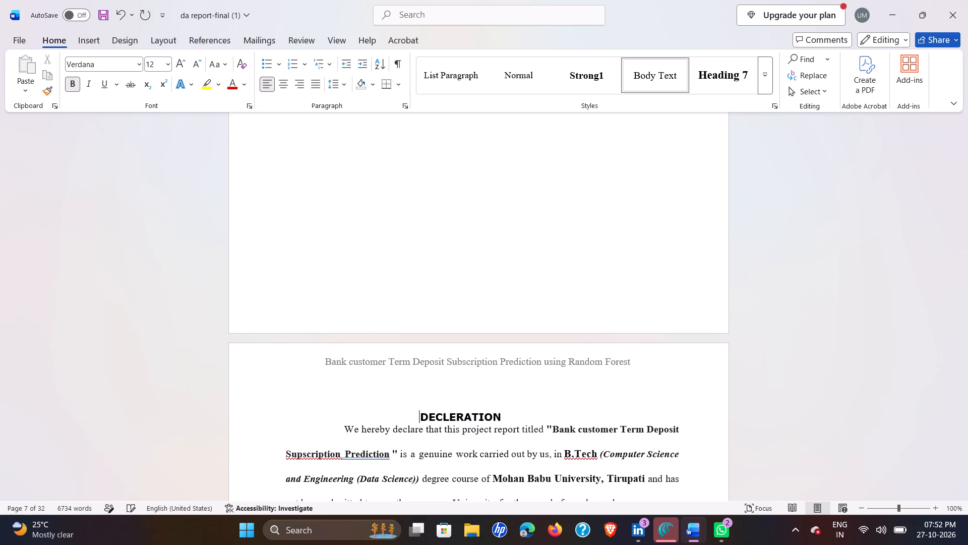
Nudge the "DECLERATION" heading slightly further along its line with one more leading space.
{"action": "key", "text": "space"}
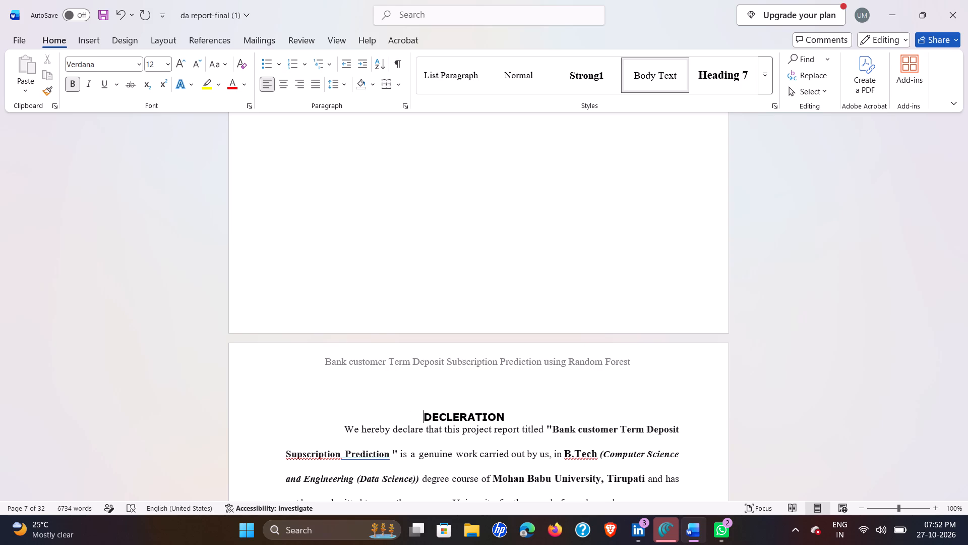
{"action": "key", "text": "Up"}
{"action": "key", "text": "Down"}
Insert a blank line between the "DECLERATION" heading and the paragraph starting "We hereby declare".
{"action": "scroll", "coordinate": [259, 420], "scroll_direction": "down", "scroll_amount": 1}
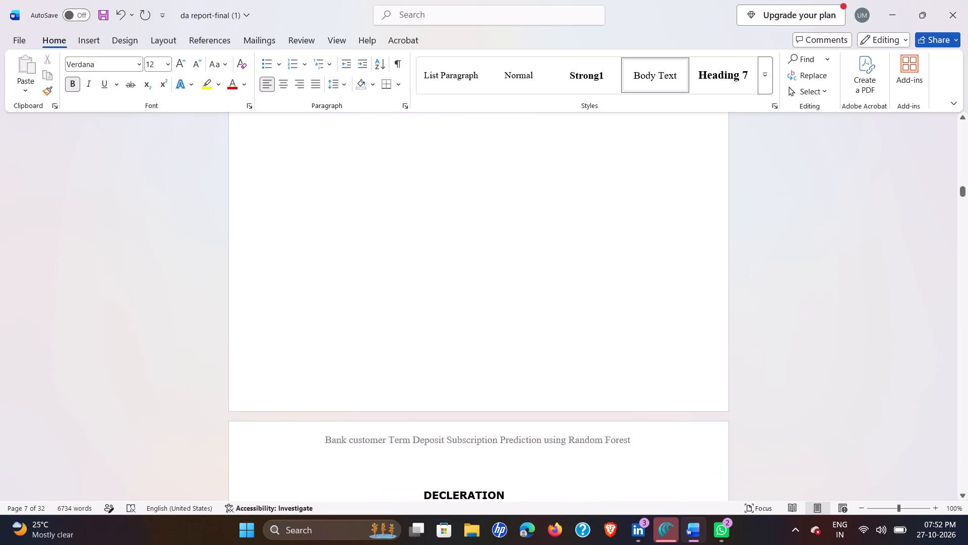
{"action": "scroll", "coordinate": [259, 420], "scroll_direction": "down", "scroll_amount": 1}
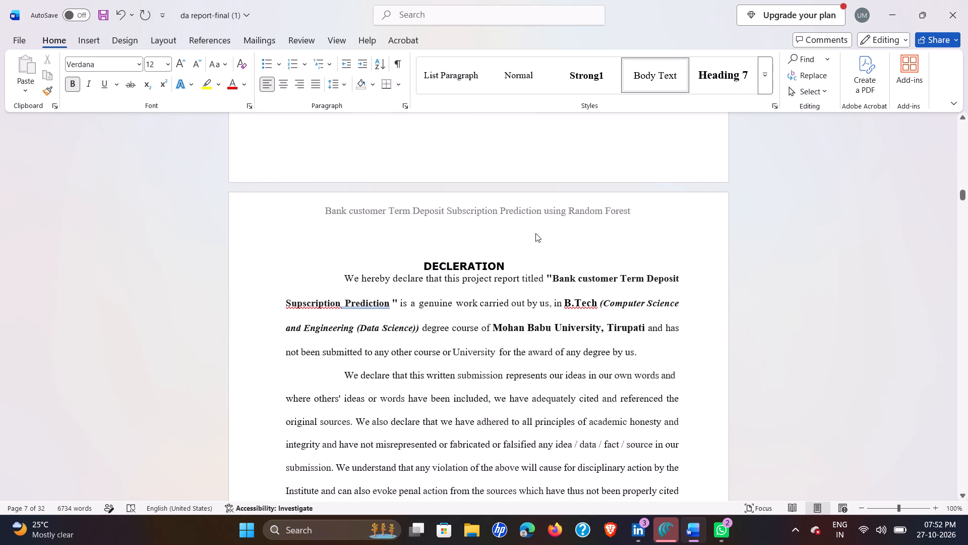
{"action": "left_click", "coordinate": [511, 267]}
{"action": "key", "text": "Return"}
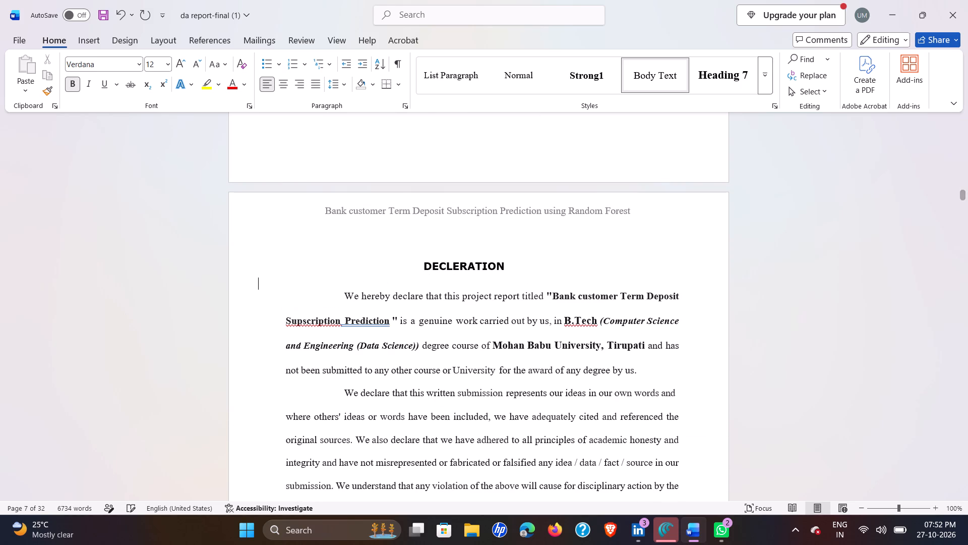
Look over the pages following the declaration, checking the layout of the Abstract and its keywords.
{"action": "scroll", "coordinate": [511, 267], "scroll_direction": "down", "scroll_amount": 6}
{"action": "scroll", "coordinate": [511, 267], "scroll_direction": "up", "scroll_amount": 1}
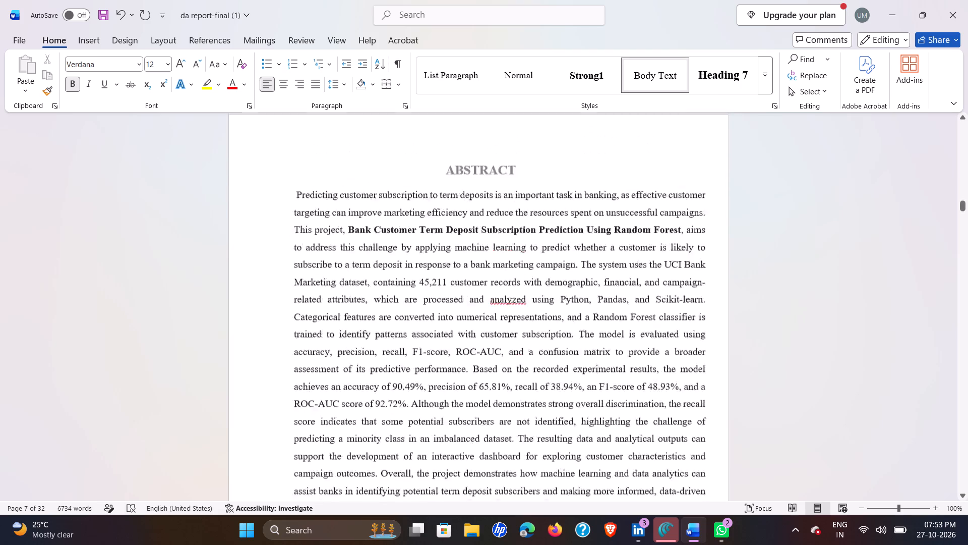
{"action": "scroll", "coordinate": [511, 267], "scroll_direction": "up", "scroll_amount": 2}
{"action": "scroll", "coordinate": [511, 267], "scroll_direction": "down", "scroll_amount": 1}
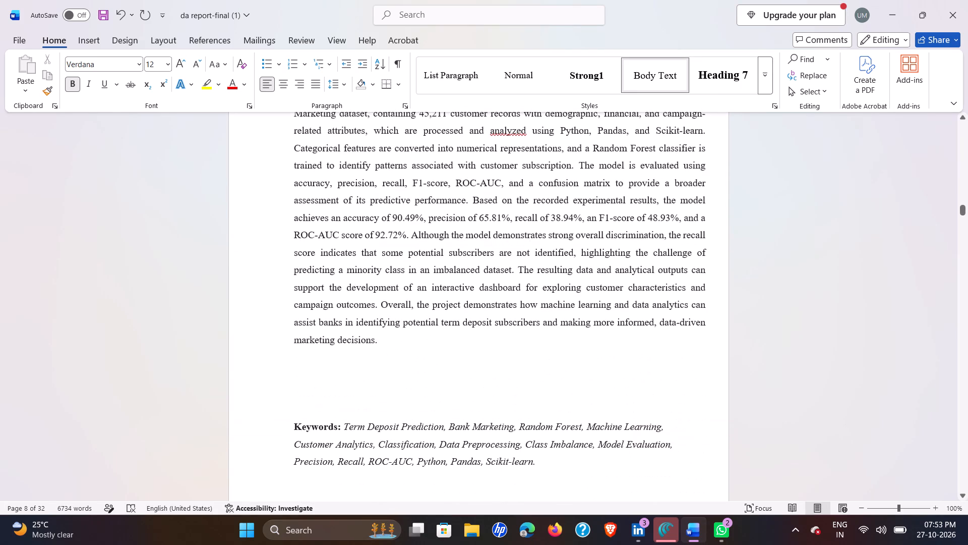
{"action": "scroll", "coordinate": [511, 267], "scroll_direction": "up", "scroll_amount": 4}
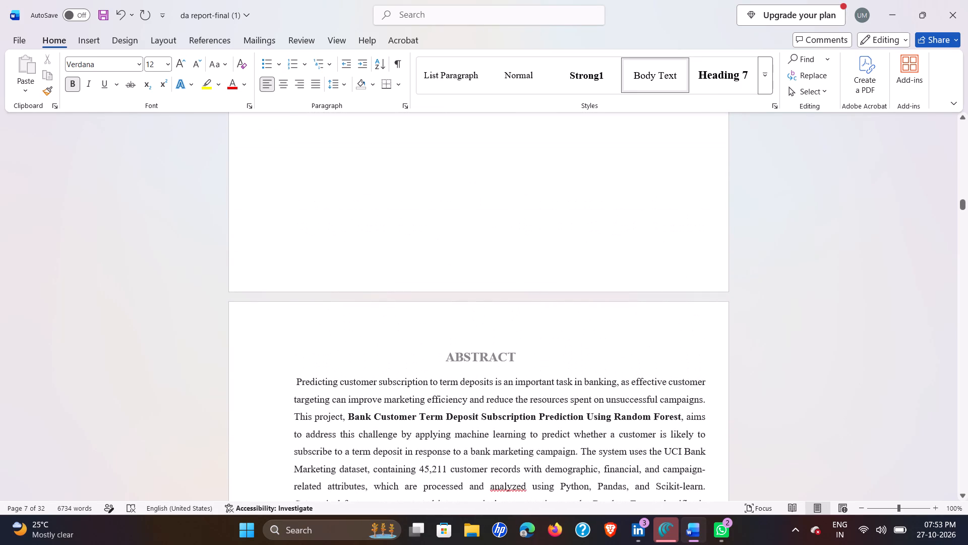
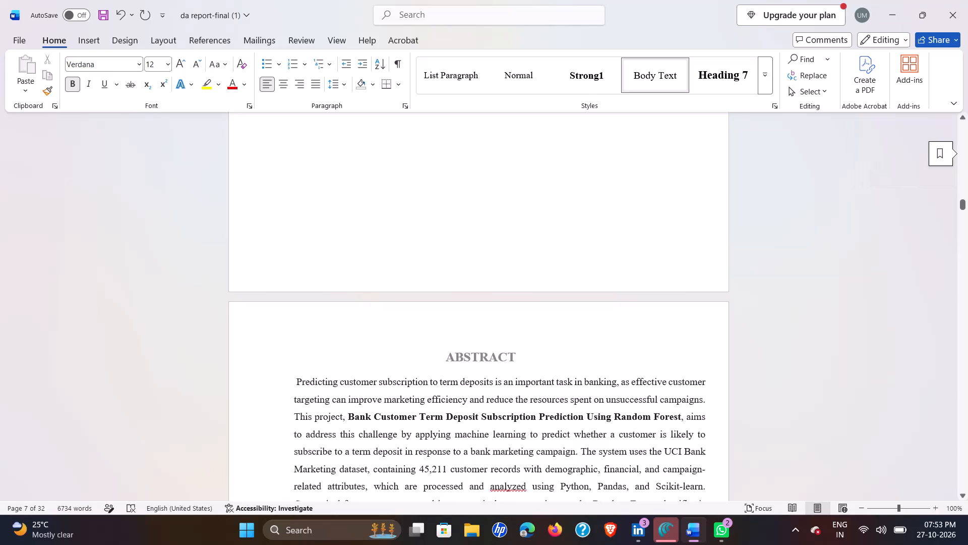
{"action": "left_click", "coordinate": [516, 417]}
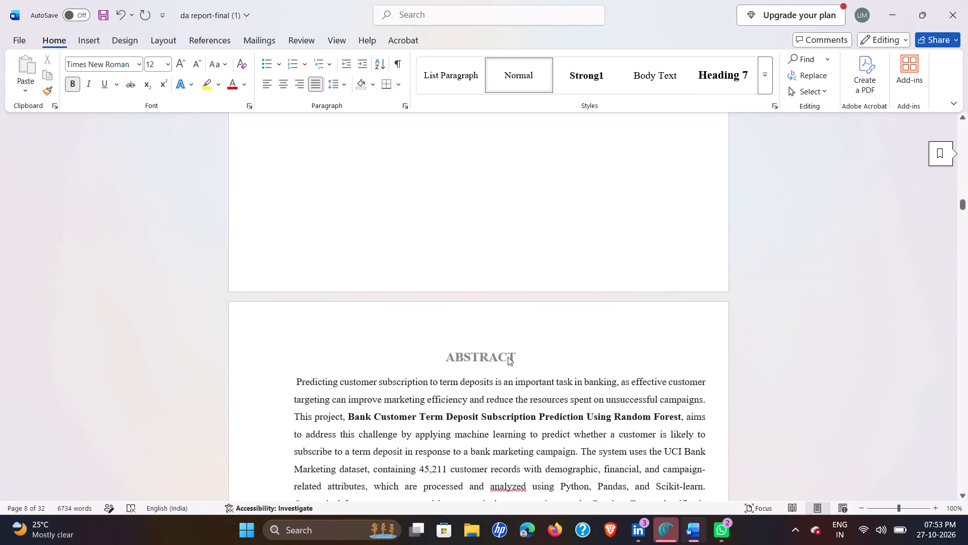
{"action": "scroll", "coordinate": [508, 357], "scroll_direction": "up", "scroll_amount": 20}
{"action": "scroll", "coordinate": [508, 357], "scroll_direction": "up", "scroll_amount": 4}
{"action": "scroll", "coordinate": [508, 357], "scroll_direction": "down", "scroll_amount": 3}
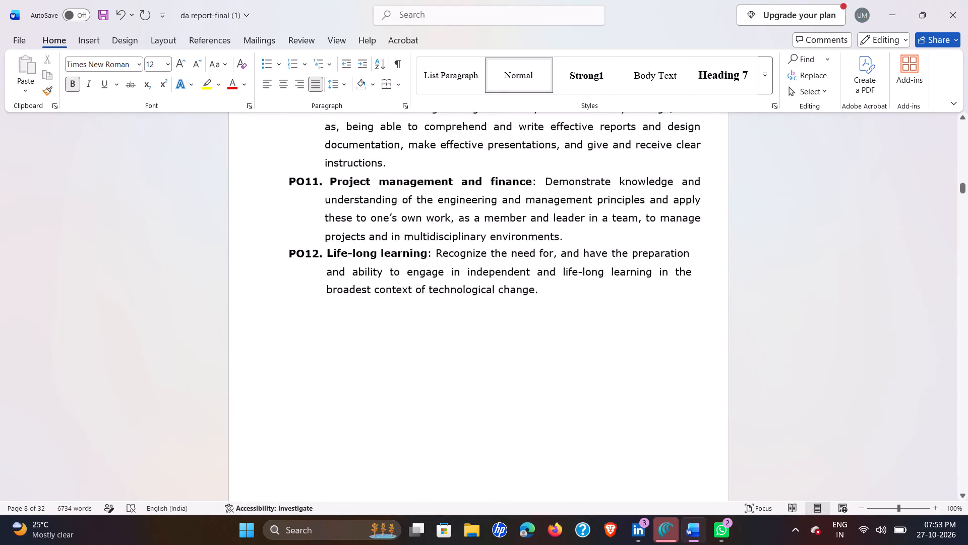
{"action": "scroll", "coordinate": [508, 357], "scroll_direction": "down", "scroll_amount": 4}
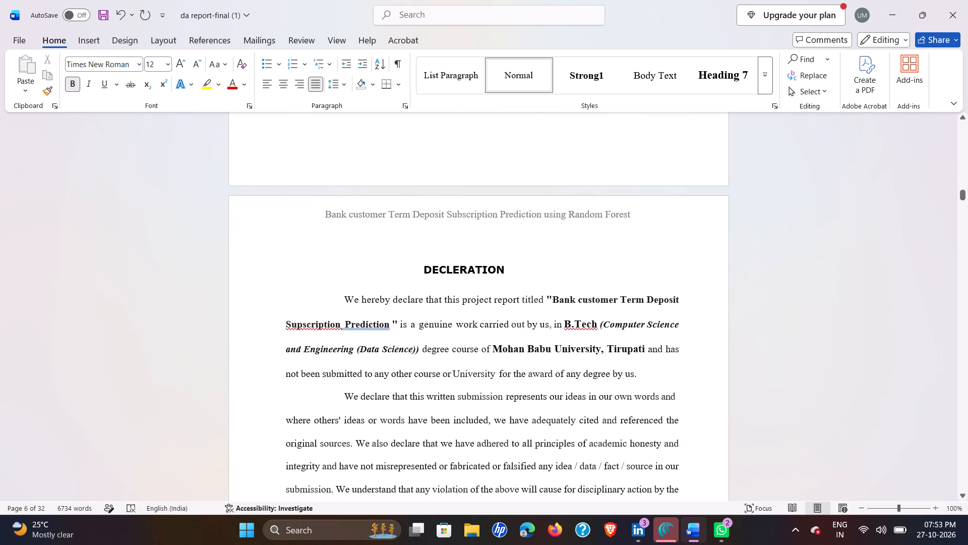
Look through the report pages after and before the Declaration page to check their headers and headings.
{"action": "scroll", "coordinate": [508, 357], "scroll_direction": "down", "scroll_amount": 10}
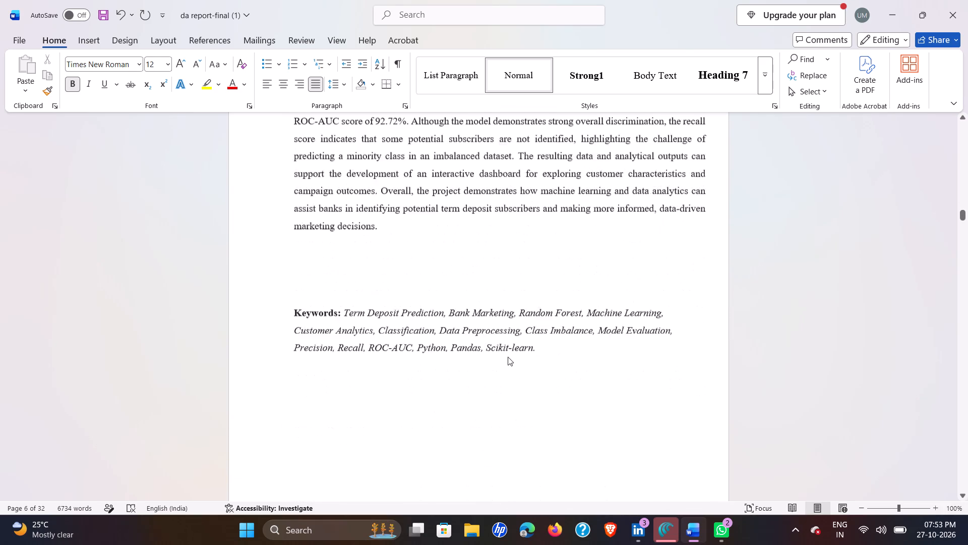
{"action": "scroll", "coordinate": [508, 357], "scroll_direction": "down", "scroll_amount": 5}
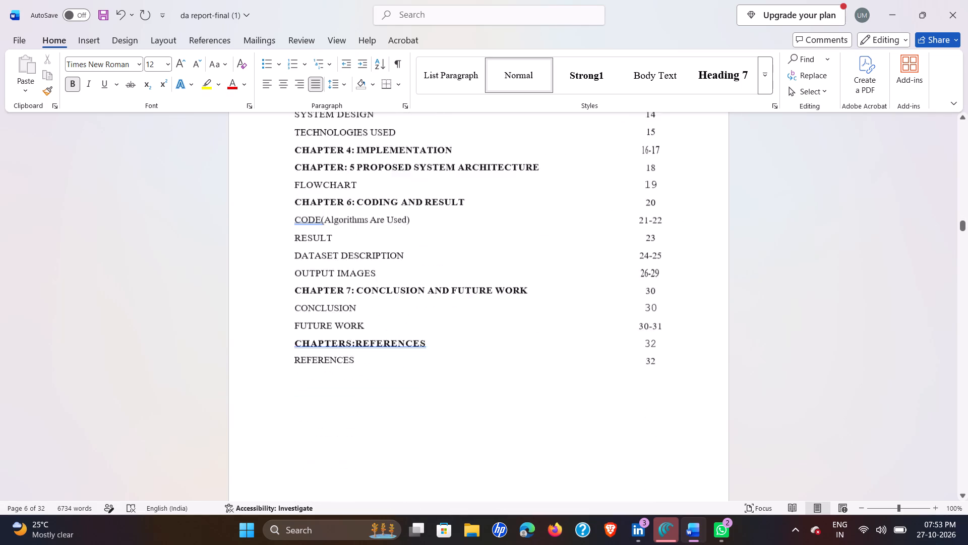
{"action": "scroll", "coordinate": [508, 357], "scroll_direction": "down", "scroll_amount": 3}
{"action": "scroll", "coordinate": [508, 357], "scroll_direction": "up", "scroll_amount": 9}
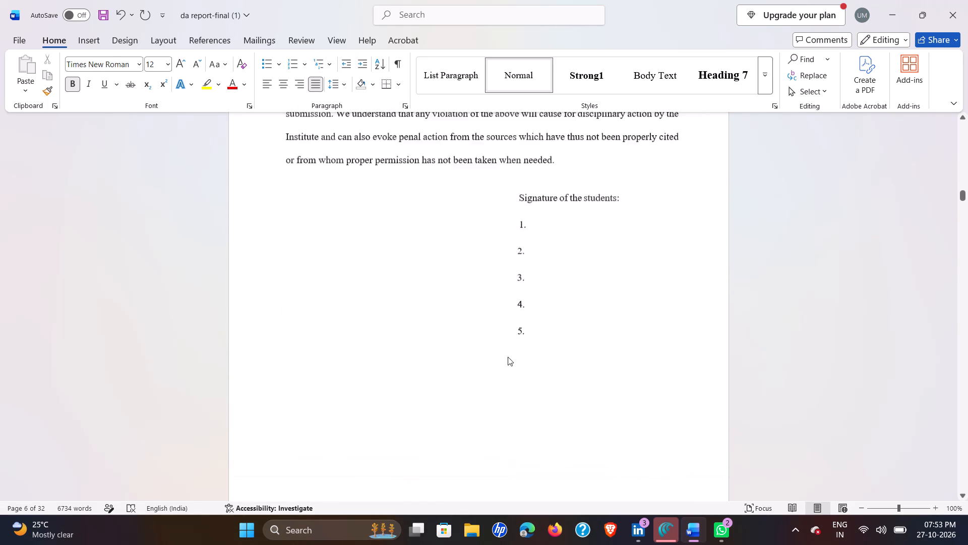
{"action": "scroll", "coordinate": [508, 357], "scroll_direction": "up", "scroll_amount": 8}
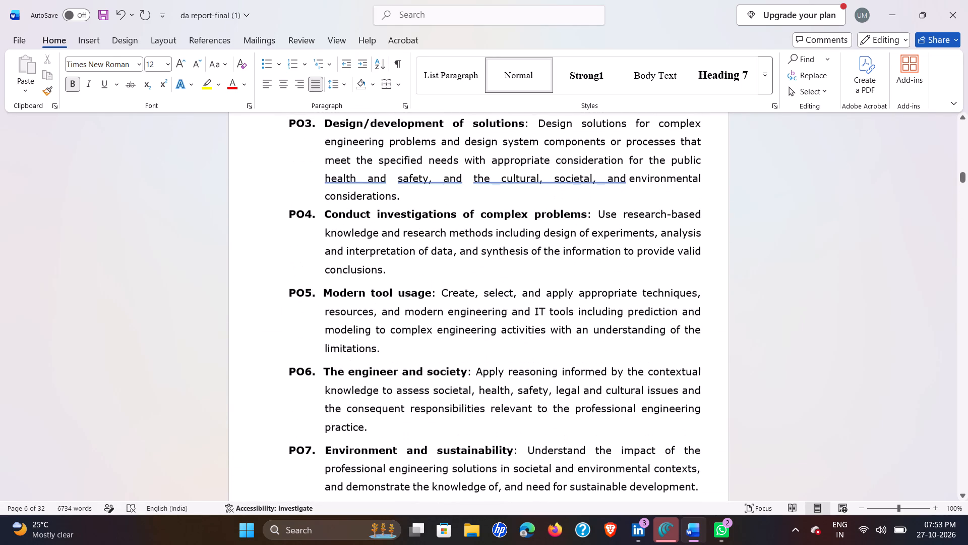
{"action": "scroll", "coordinate": [508, 357], "scroll_direction": "down", "scroll_amount": 7}
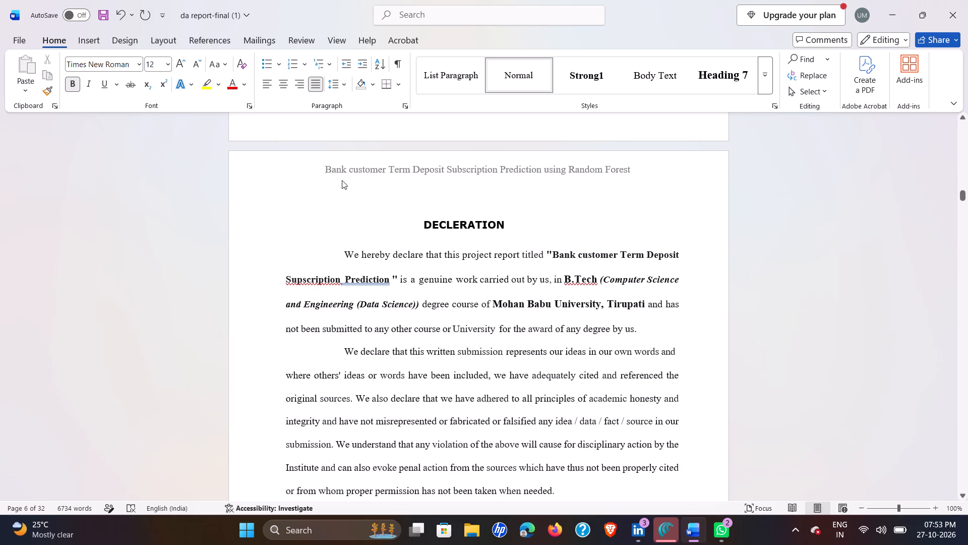
Copy the whole title "Bank customer Term Deposit Subscription Prediction using Random Forest" from the Declaration page's header.
{"action": "double_click", "coordinate": [325, 168]}
{"action": "left_click_drag", "start_coordinate": [325, 168], "coordinate": [331, 168]}
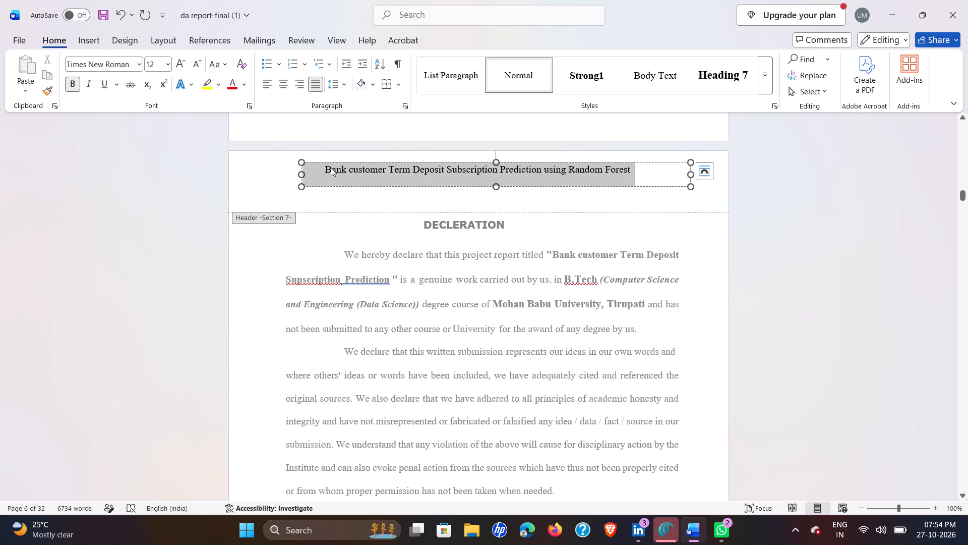
{"action": "left_click_drag", "start_coordinate": [331, 168], "coordinate": [331, 168]}
{"action": "left_click", "coordinate": [343, 168]}
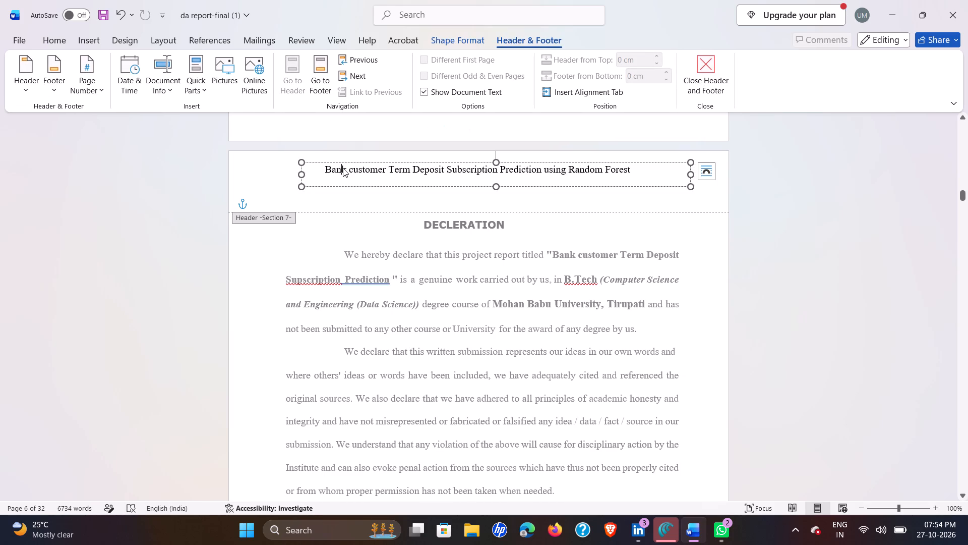
{"action": "left_click_drag", "start_coordinate": [325, 170], "coordinate": [621, 150]}
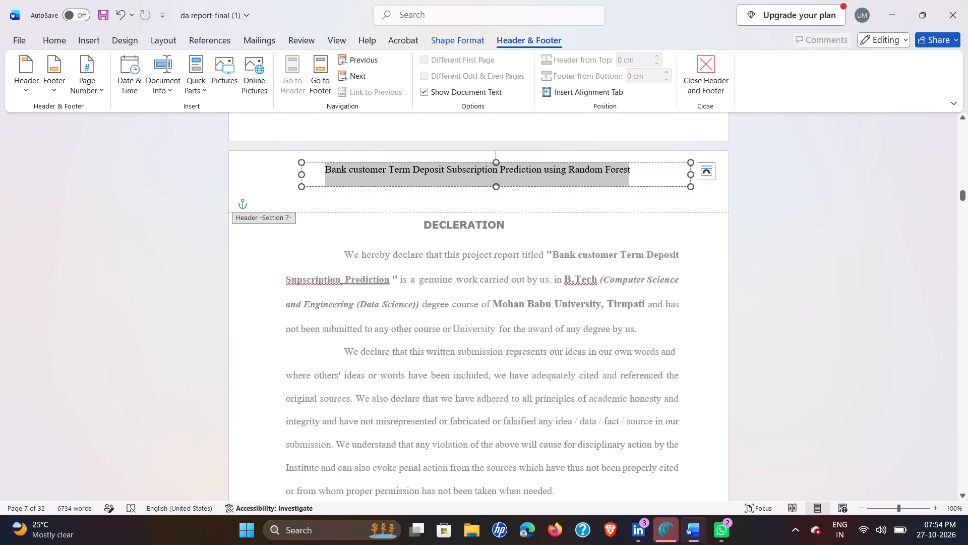
{"action": "left_click_drag", "start_coordinate": [621, 150], "coordinate": [676, 170]}
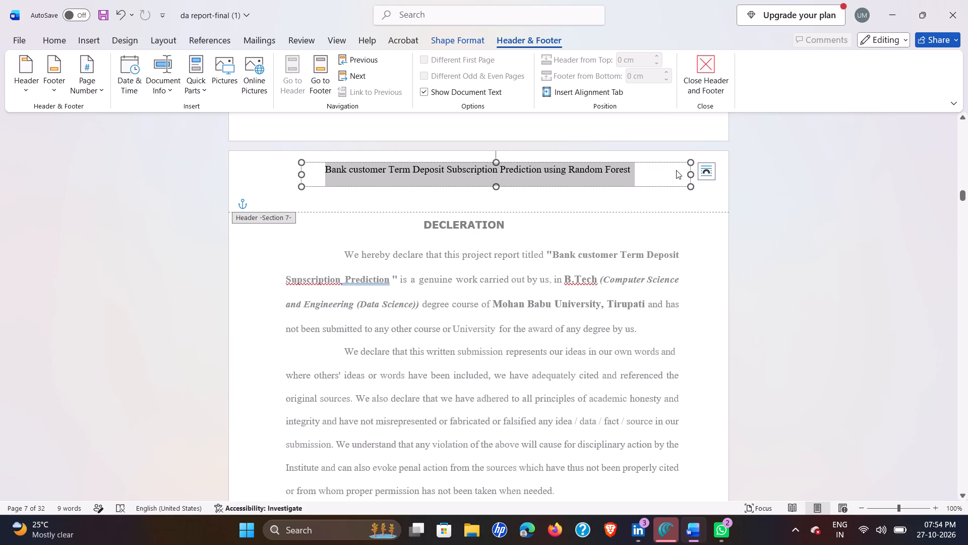
{"action": "key", "text": "ctrl+c"}
Replace the "ABSTRACT" text in the Section 8 header's text box with the copied project title.
{"action": "left_click", "coordinate": [612, 255]}
{"action": "scroll", "coordinate": [612, 255], "scroll_direction": "down", "scroll_amount": 3}
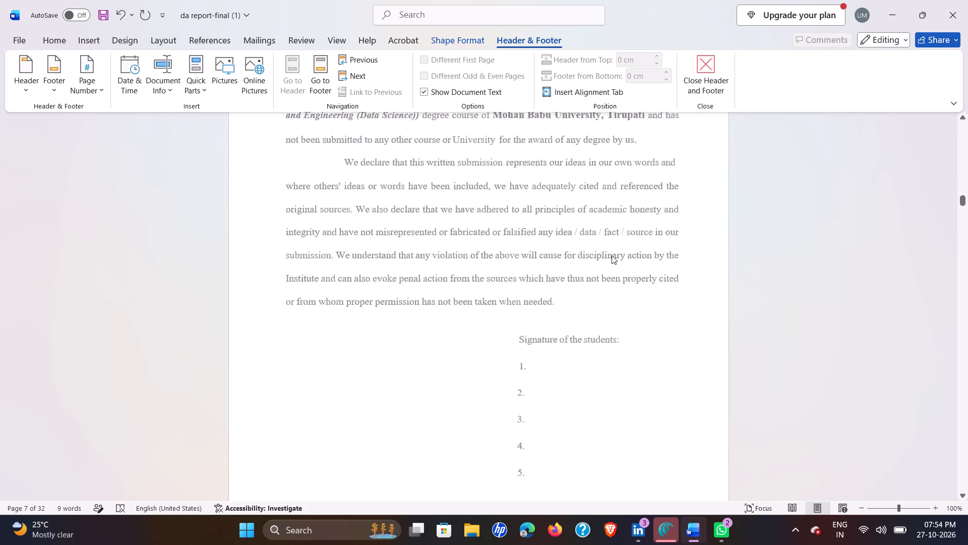
{"action": "scroll", "coordinate": [612, 255], "scroll_direction": "down", "scroll_amount": 4}
{"action": "scroll", "coordinate": [611, 260], "scroll_direction": "up", "scroll_amount": 3}
{"action": "left_click", "coordinate": [611, 260]}
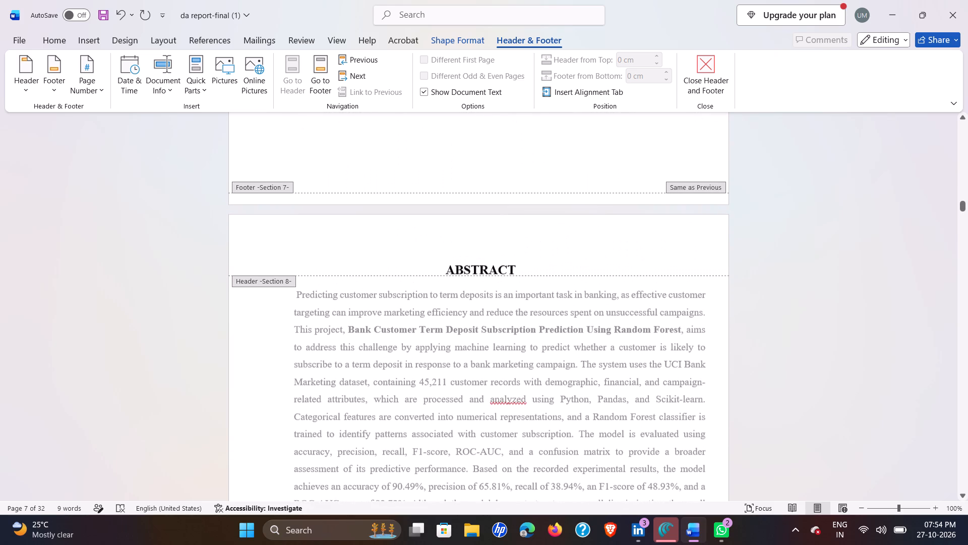
{"action": "left_click", "coordinate": [448, 270]}
{"action": "key", "text": "BackSpace"}
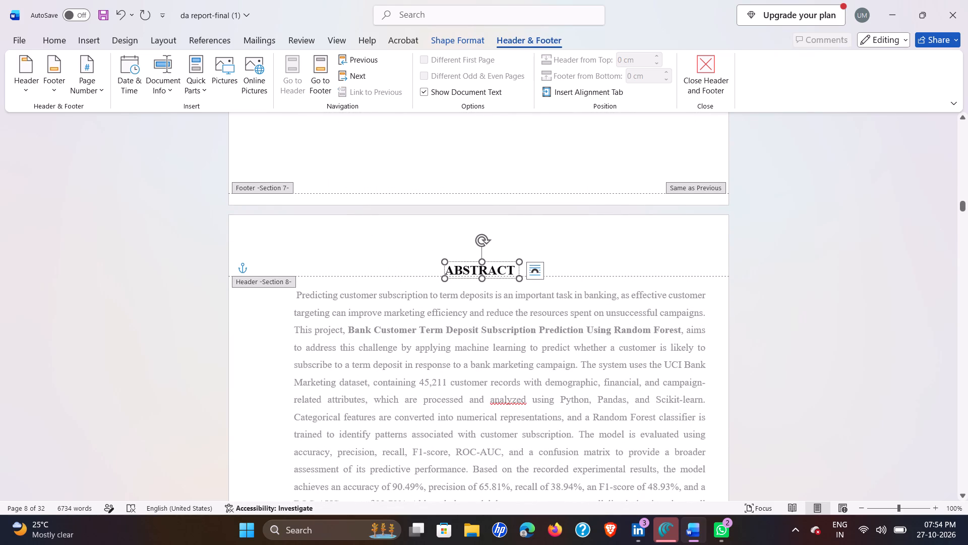
{"action": "left_click_drag", "start_coordinate": [448, 270], "coordinate": [514, 271]}
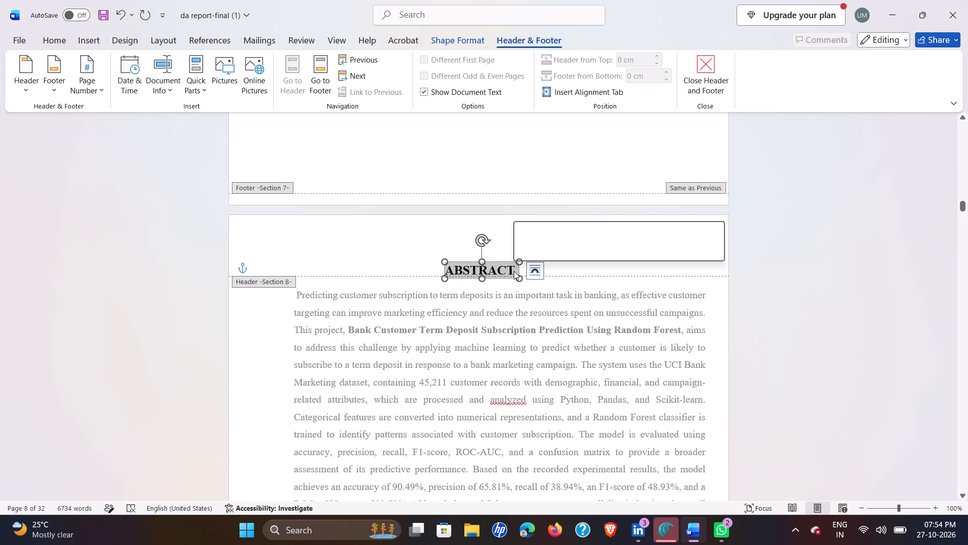
{"action": "key", "text": "BackSpace"}
{"action": "key", "text": "ctrl+v"}
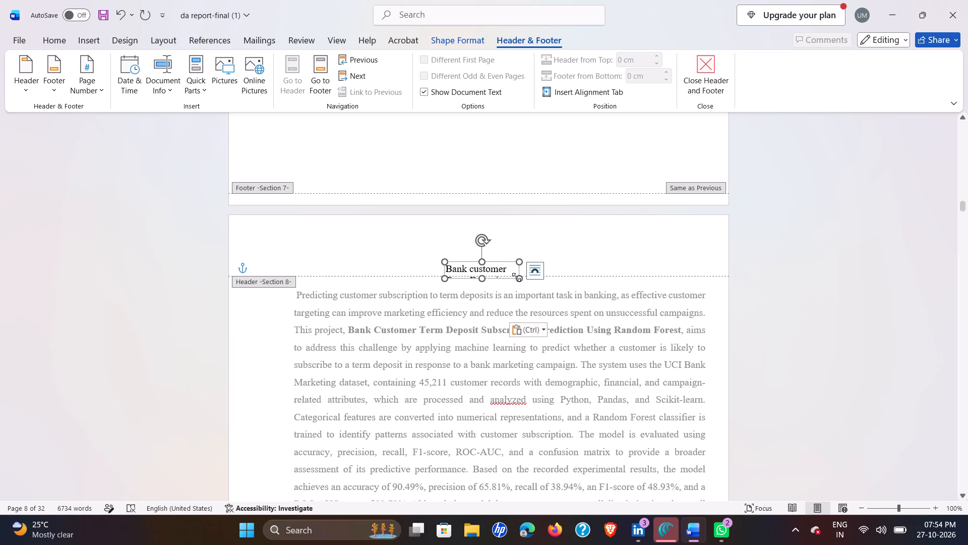
Enlarge the Abstract page's header text box to about 15 cm wide so the title fits on one line.
{"action": "left_click_drag", "start_coordinate": [516, 277], "coordinate": [695, 287]}
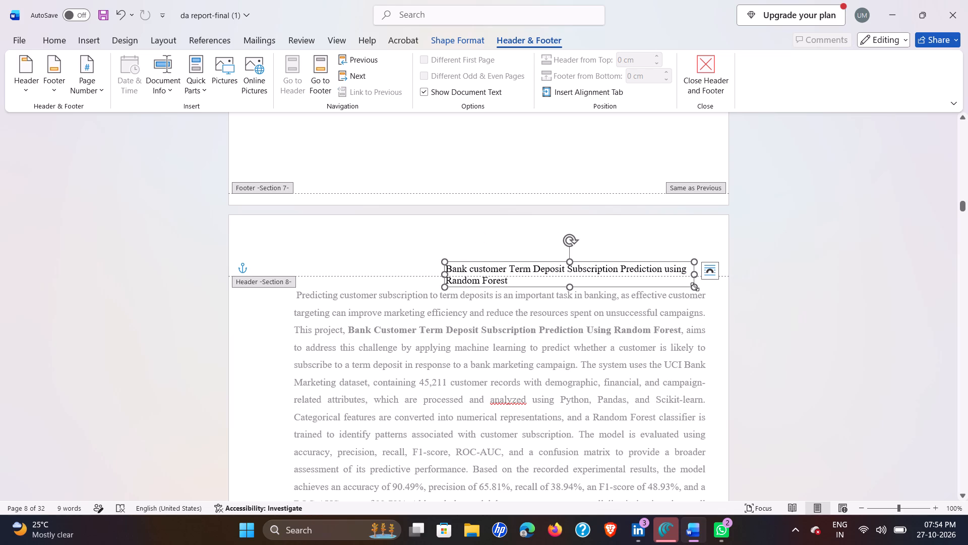
{"action": "left_click_drag", "start_coordinate": [441, 275], "coordinate": [287, 259]}
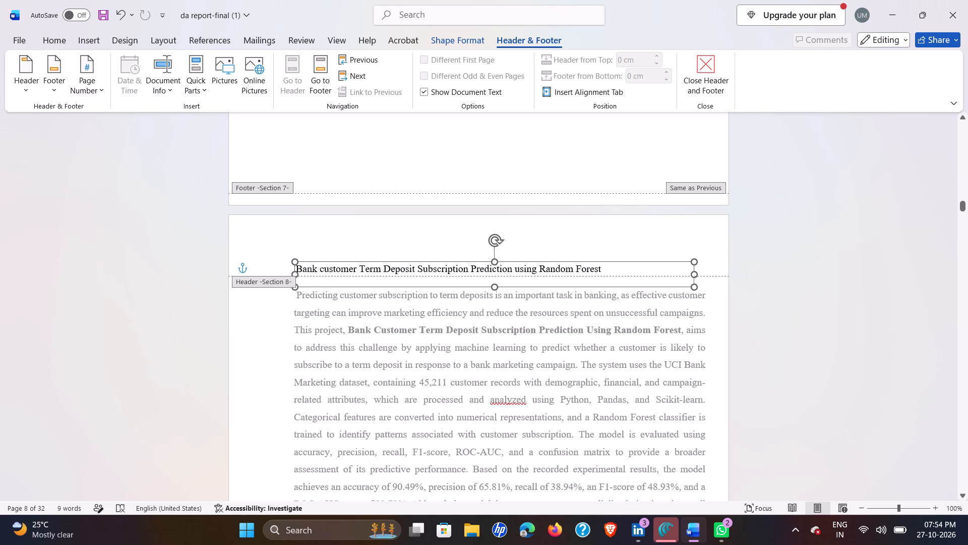
{"action": "left_click_drag", "start_coordinate": [287, 259], "coordinate": [329, 247]}
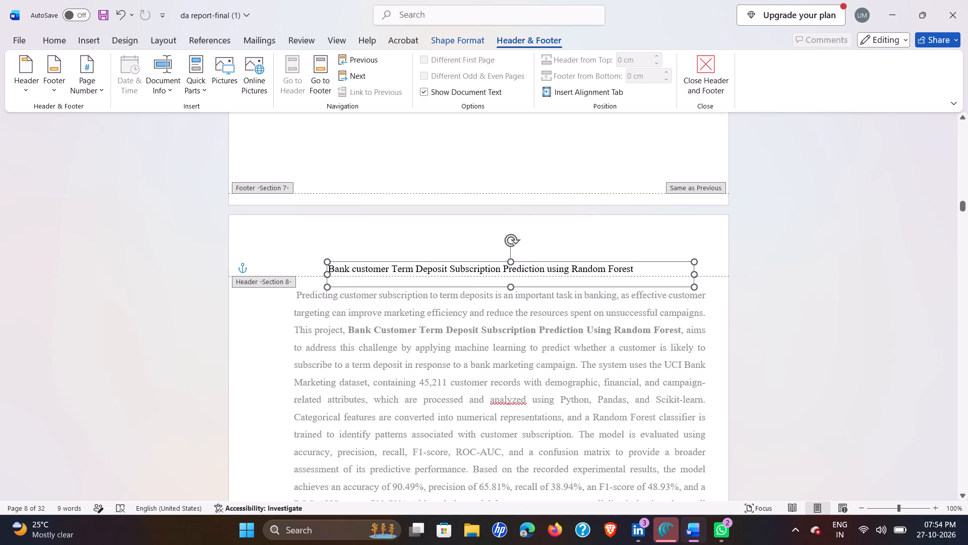
{"action": "left_click_drag", "start_coordinate": [329, 247], "coordinate": [336, 247]}
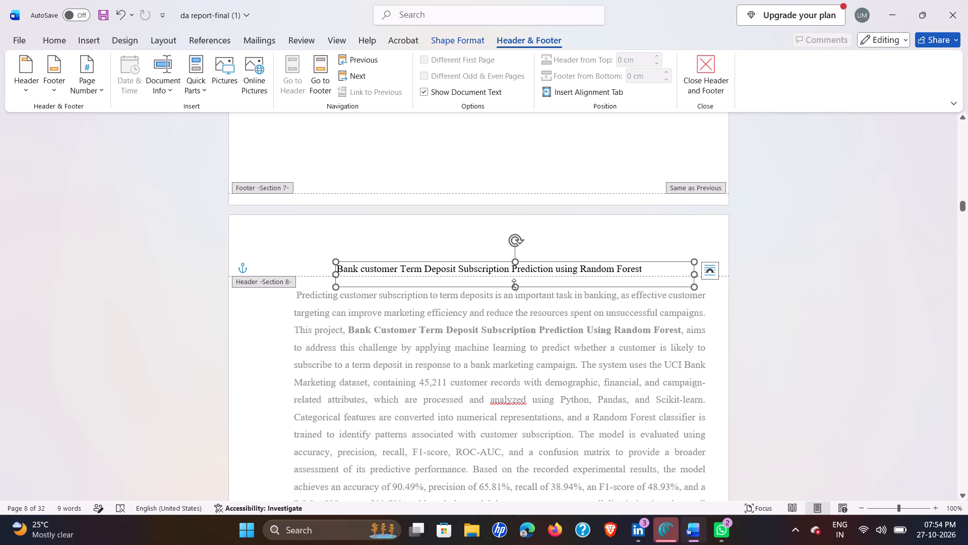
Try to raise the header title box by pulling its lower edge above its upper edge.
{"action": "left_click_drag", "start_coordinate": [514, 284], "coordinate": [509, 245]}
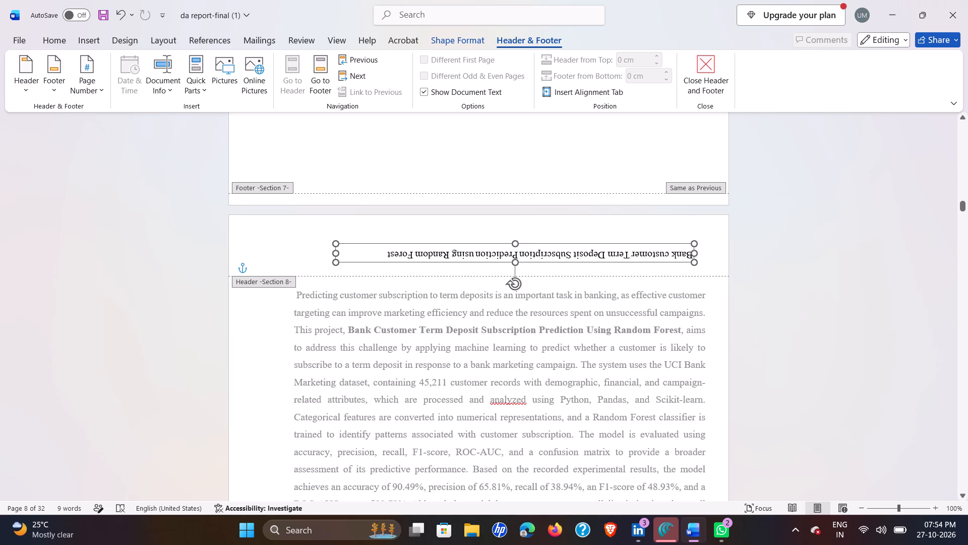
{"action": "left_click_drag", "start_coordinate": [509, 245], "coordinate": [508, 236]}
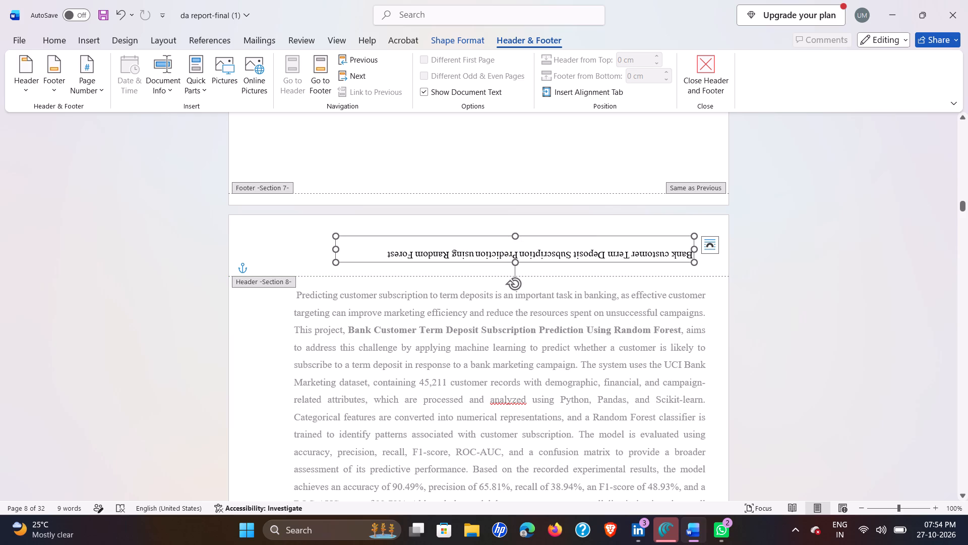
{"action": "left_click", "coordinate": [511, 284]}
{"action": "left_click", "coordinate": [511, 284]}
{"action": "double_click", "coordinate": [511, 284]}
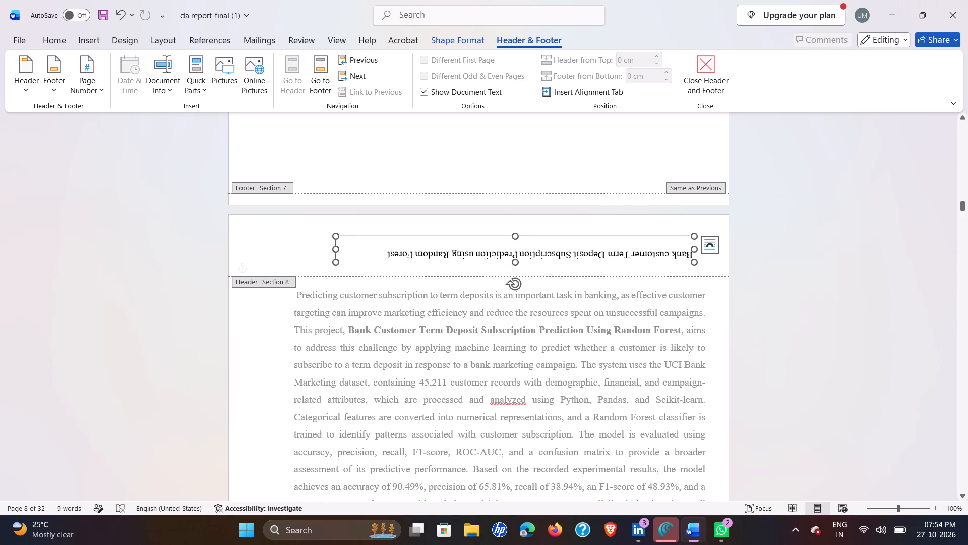
Widen the Abstract page's header title box to about 15.7 cm.
{"action": "left_click", "coordinate": [338, 254]}
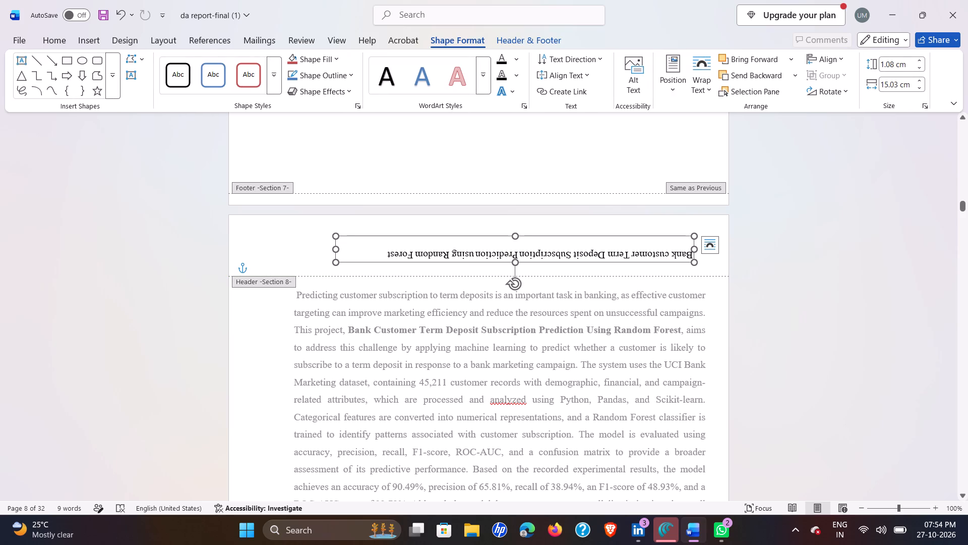
{"action": "left_click_drag", "start_coordinate": [335, 248], "coordinate": [319, 248]}
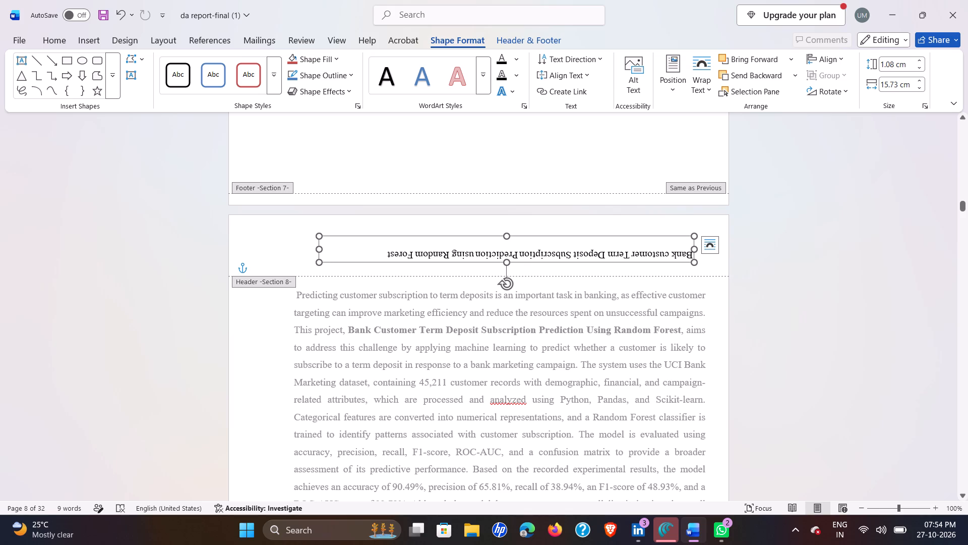
Flip the upside-down header title box back upright, with a height of about 1.4 cm.
{"action": "triple_click", "coordinate": [510, 287]}
{"action": "triple_click", "coordinate": [510, 287]}
{"action": "left_click_drag", "start_coordinate": [504, 235], "coordinate": [527, 297]}
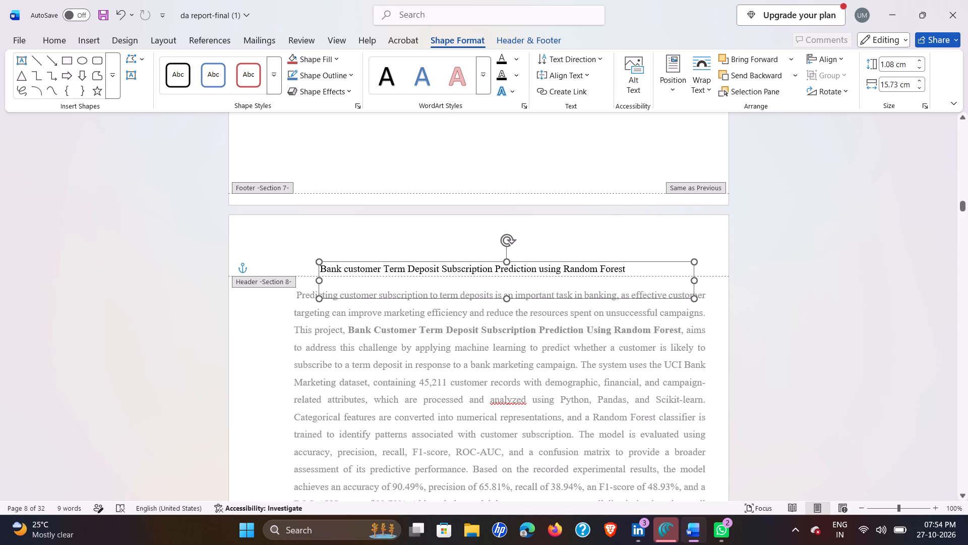
{"action": "left_click_drag", "start_coordinate": [527, 297], "coordinate": [527, 296]}
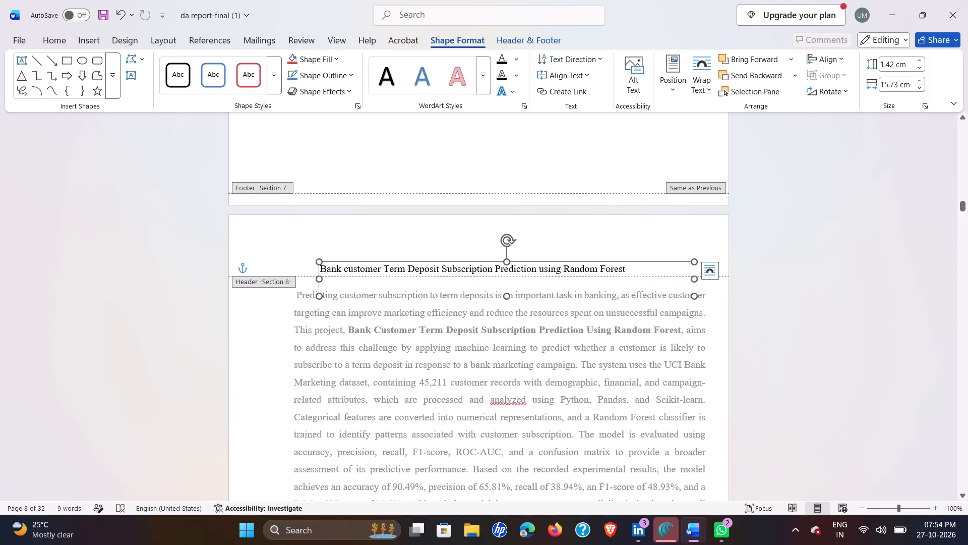
Delete the blank space before "Bank customer" in the Abstract page's header title.
{"action": "left_click", "coordinate": [322, 270]}
{"action": "key", "text": "BackSpace"}
{"action": "key", "text": "BackSpace"}
{"action": "key", "text": "BackSpace"}
{"action": "key", "text": "BackSpace"}
{"action": "key", "text": "BackSpace"}
{"action": "key", "text": "BackSpace"}
{"action": "key", "text": "BackSpace"}
{"action": "key", "text": "BackSpace"}
{"action": "key", "text": "BackSpace"}
{"action": "key", "text": "BackSpace"}
{"action": "key", "text": "BackSpace"}
{"action": "key", "text": "BackSpace"}
{"action": "key", "text": "BackSpace"}
{"action": "key", "text": "BackSpace"}
{"action": "key", "text": "BackSpace"}
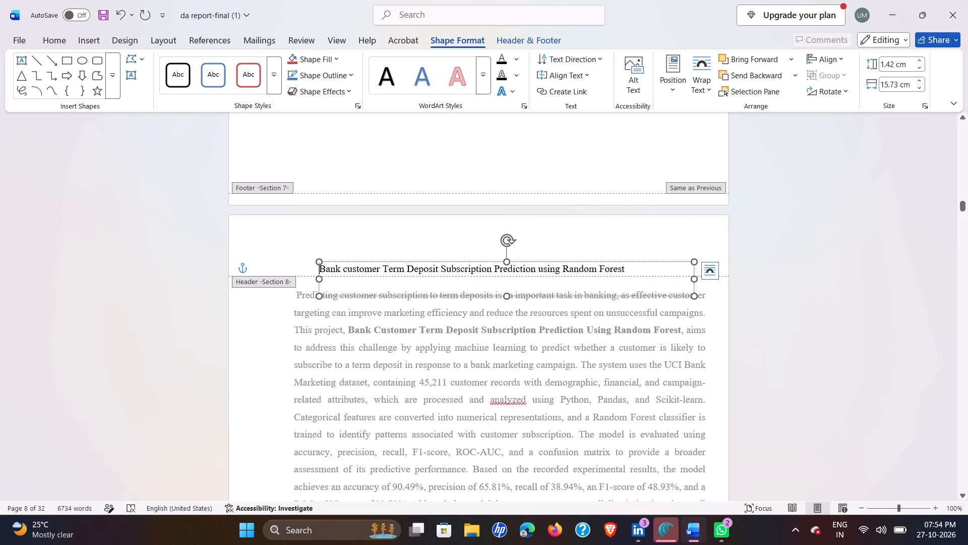
{"action": "key", "text": "BackSpace"}
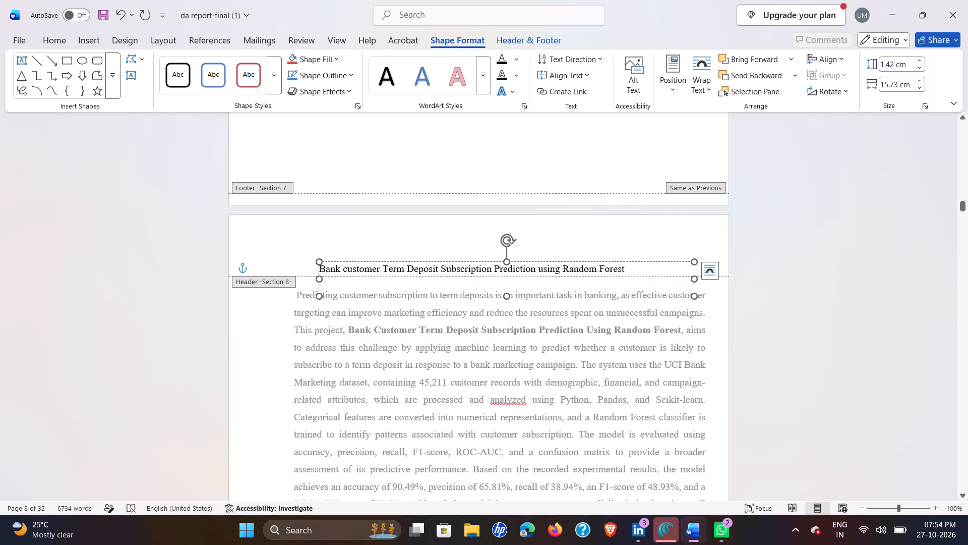
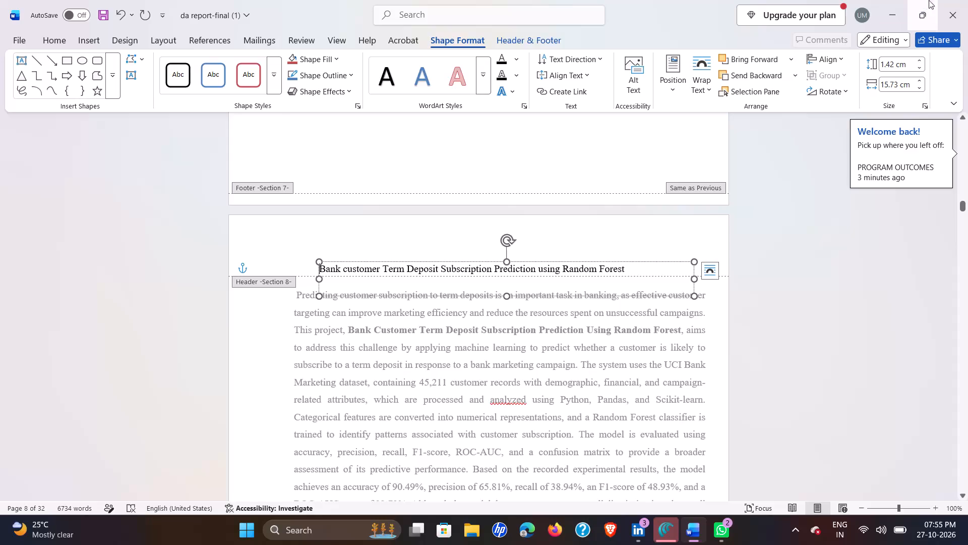
Close the da report-final (1) document without saving the changes.
{"action": "triple_click", "coordinate": [955, 7]}
{"action": "double_click", "coordinate": [955, 7]}
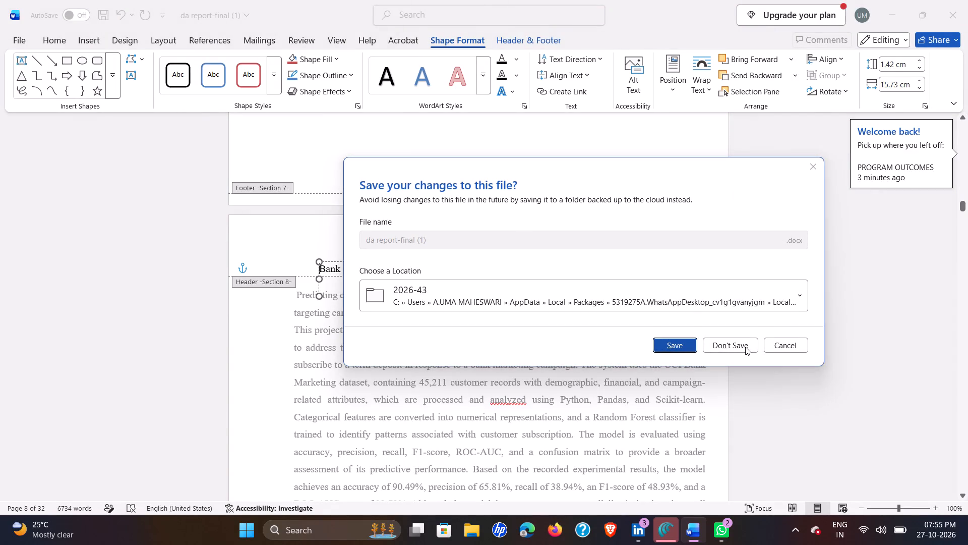
{"action": "left_click", "coordinate": [743, 349]}
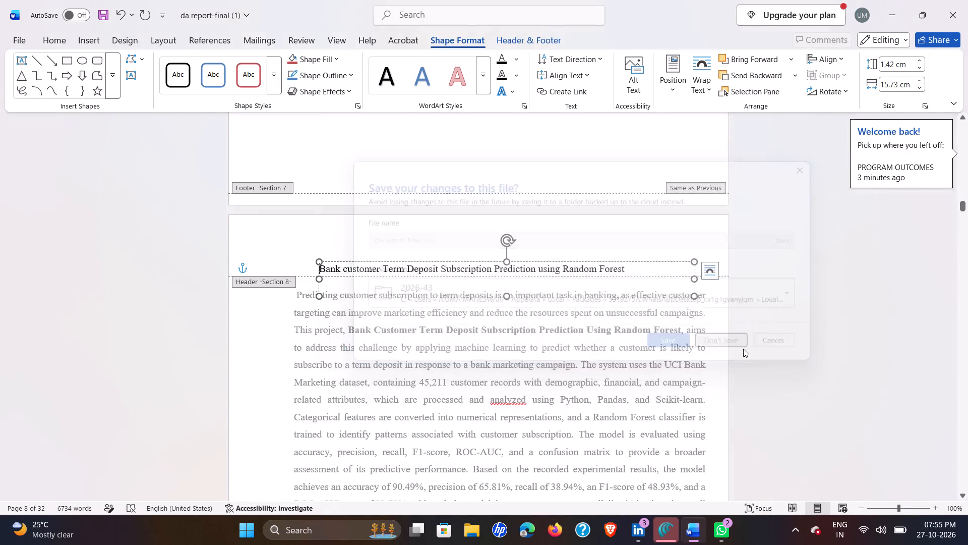
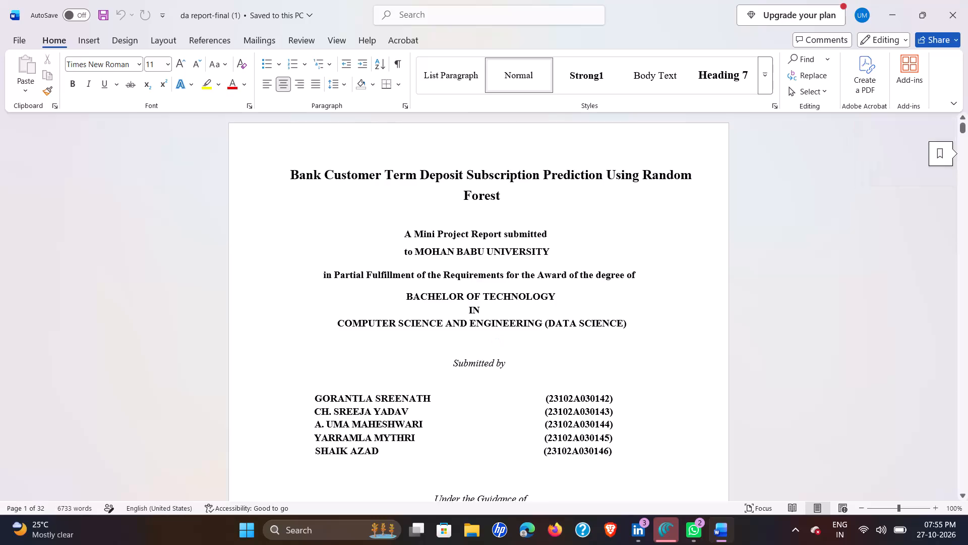
Look through the report's front pages from the title page past the abstract to the table of contents.
{"action": "scroll", "coordinate": [497, 372], "scroll_direction": "down", "scroll_amount": 15}
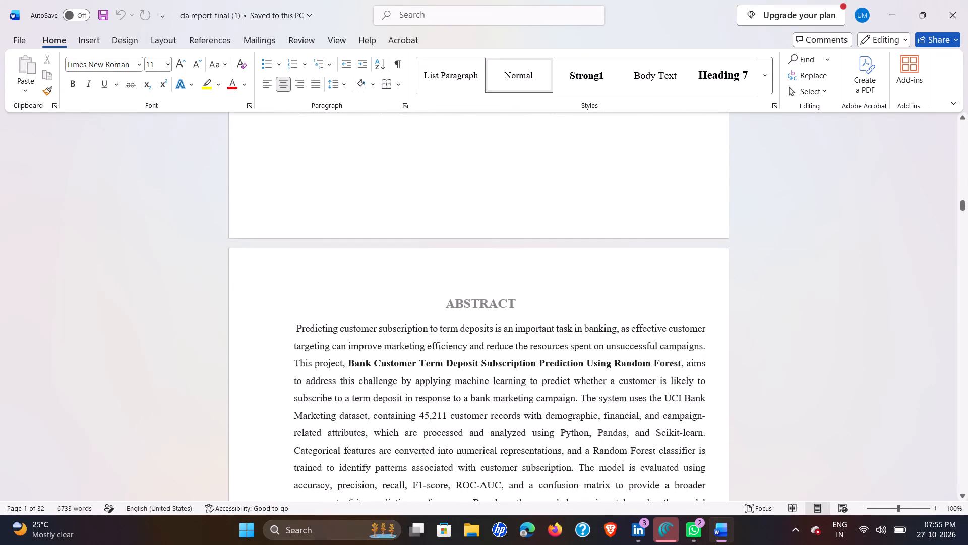
{"action": "scroll", "coordinate": [497, 372], "scroll_direction": "down", "scroll_amount": 3}
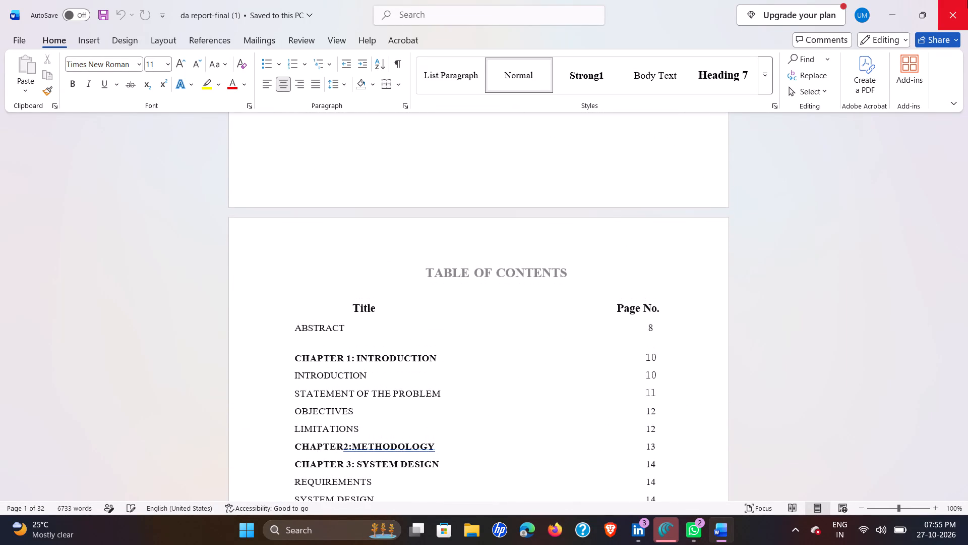
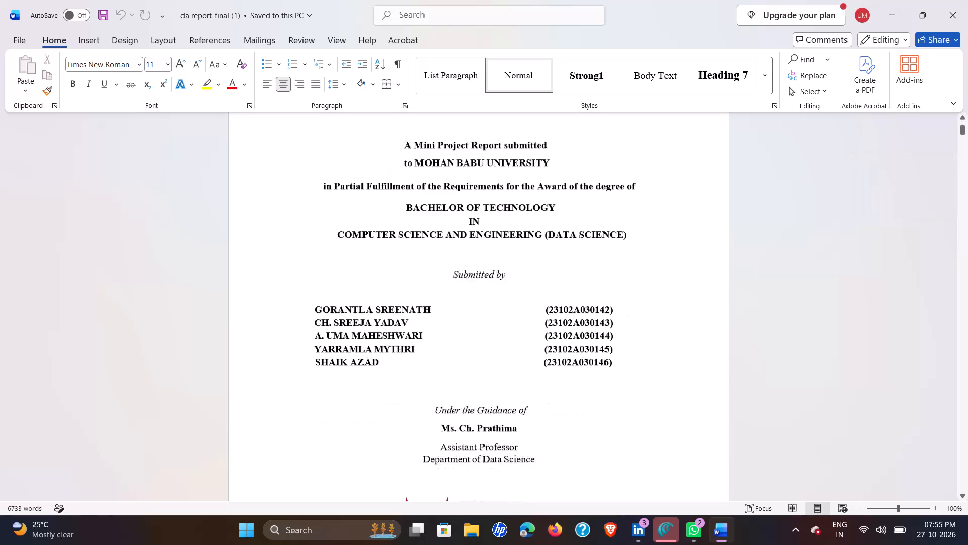
Look through the front pages from the title page past the program outcomes to the declaration page.
{"action": "scroll", "coordinate": [494, 279], "scroll_direction": "down", "scroll_amount": 1}
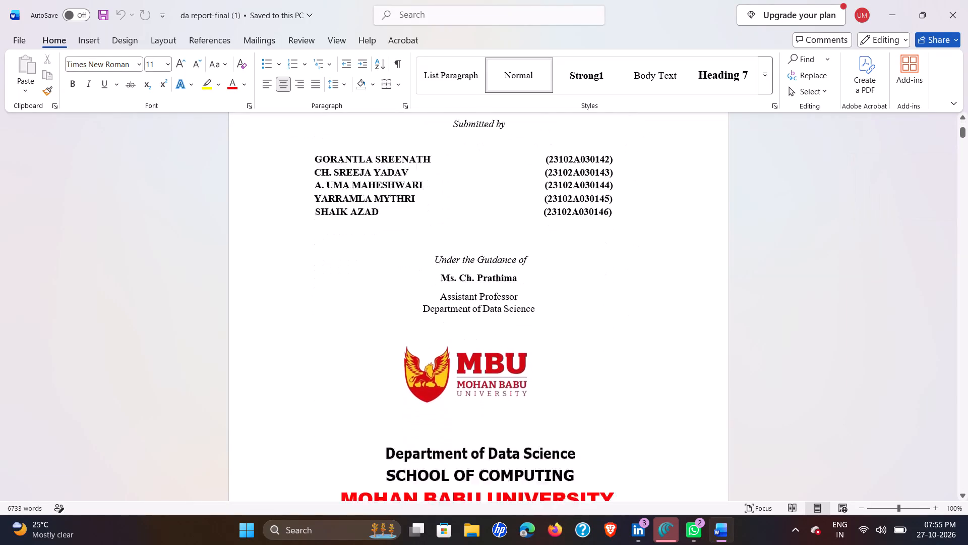
{"action": "scroll", "coordinate": [494, 279], "scroll_direction": "down", "scroll_amount": 16}
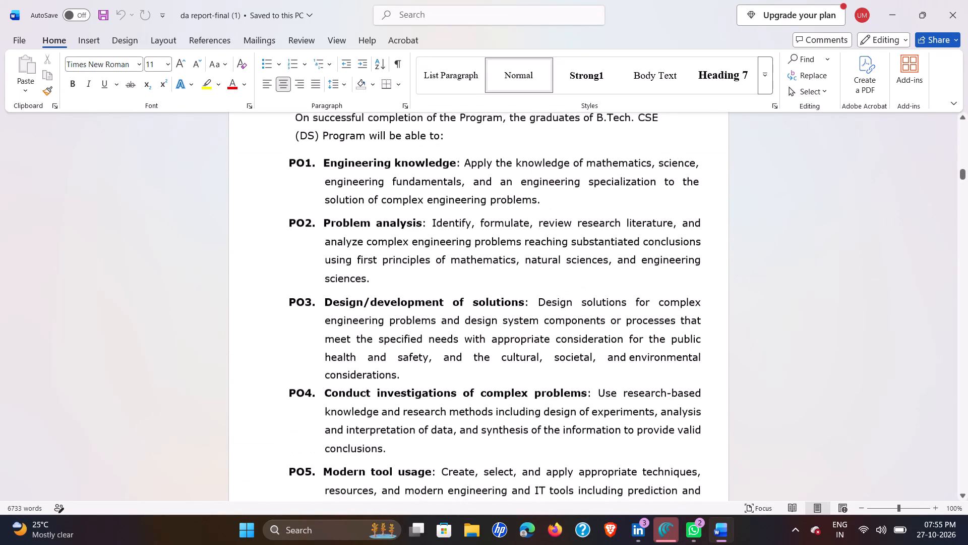
{"action": "scroll", "coordinate": [494, 279], "scroll_direction": "down", "scroll_amount": 7}
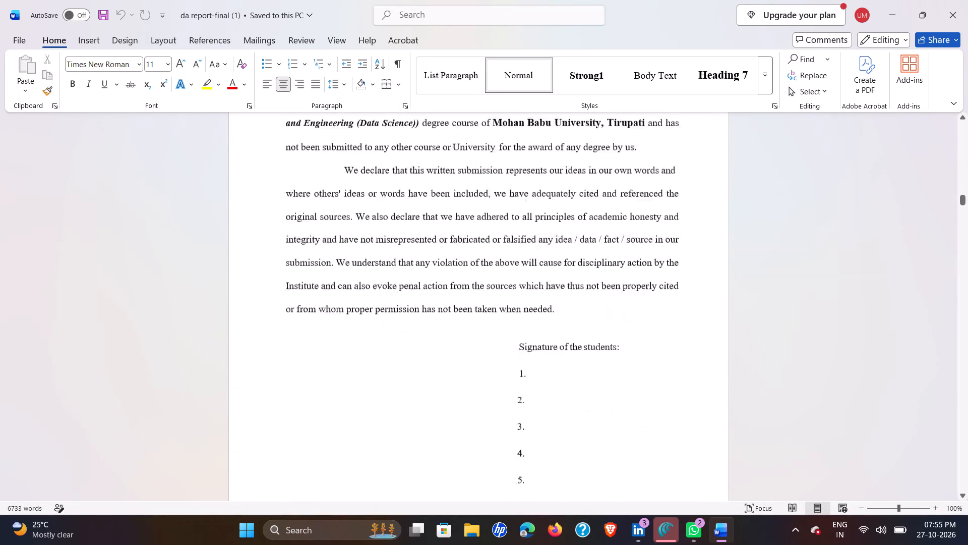
{"action": "scroll", "coordinate": [494, 279], "scroll_direction": "up", "scroll_amount": 1}
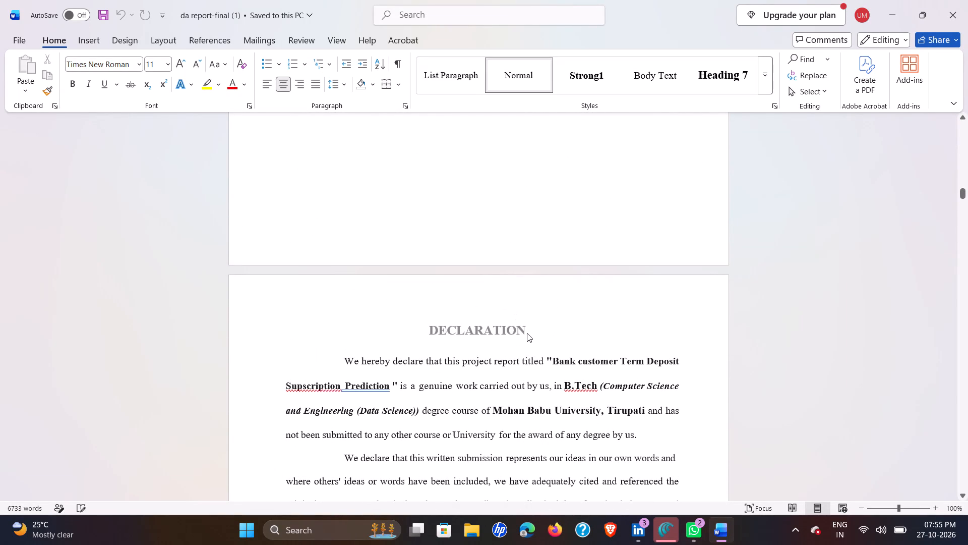
{"action": "left_click", "coordinate": [525, 337]}
{"action": "scroll", "coordinate": [524, 302], "scroll_direction": "up", "scroll_amount": 3}
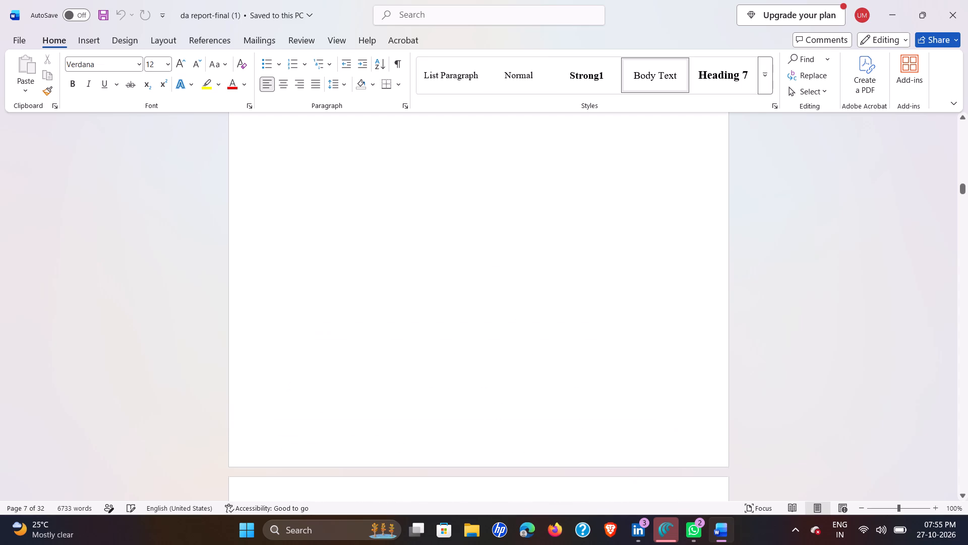
{"action": "scroll", "coordinate": [524, 302], "scroll_direction": "up", "scroll_amount": 4}
{"action": "scroll", "coordinate": [524, 302], "scroll_direction": "down", "scroll_amount": 6}
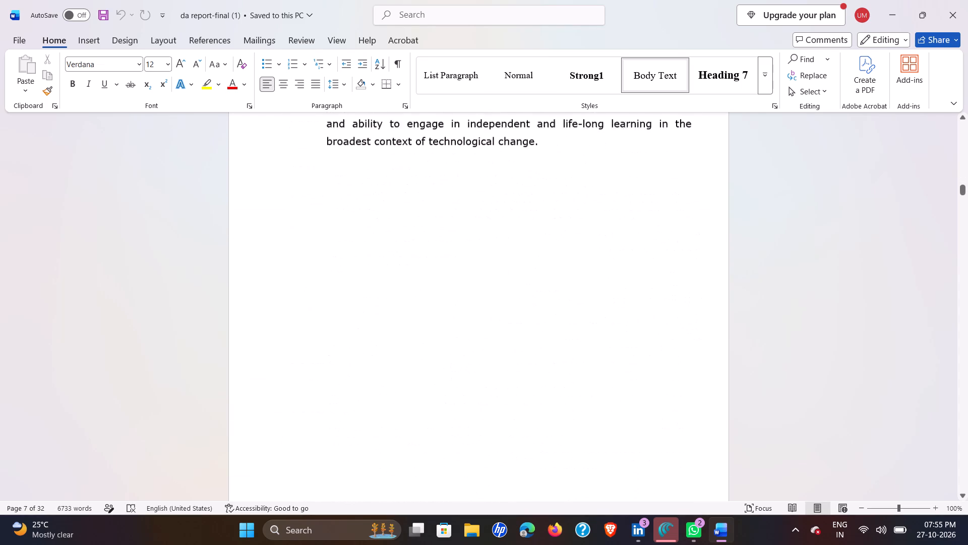
{"action": "scroll", "coordinate": [524, 302], "scroll_direction": "down", "scroll_amount": 1}
{"action": "scroll", "coordinate": [524, 302], "scroll_direction": "up", "scroll_amount": 3}
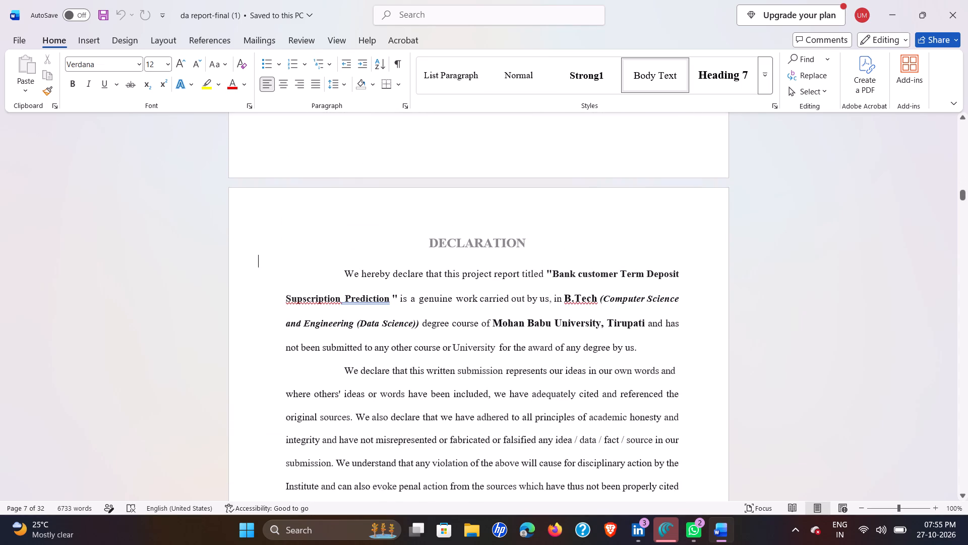
Open the declaration page's header for editing and select the DECLARATION heading in its text box.
{"action": "double_click", "coordinate": [433, 252]}
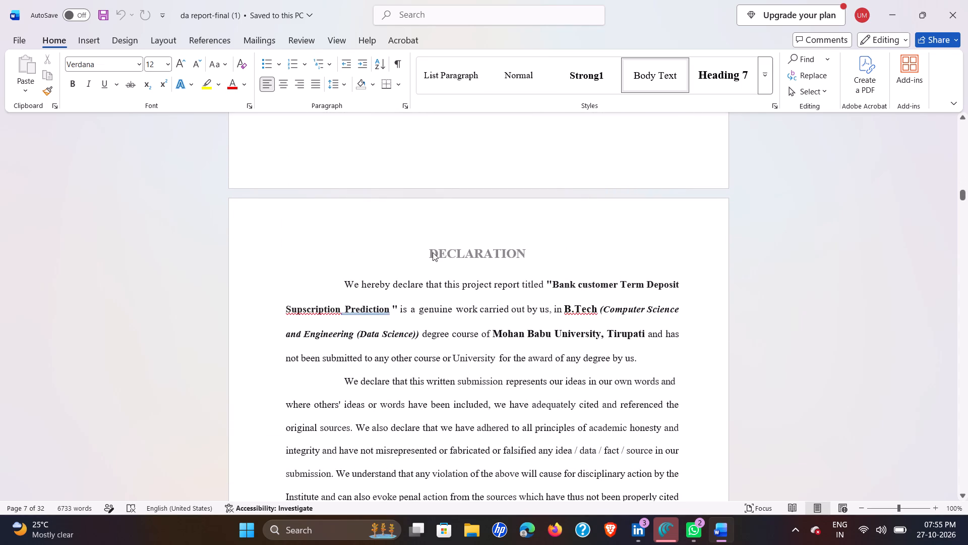
{"action": "left_click_drag", "start_coordinate": [429, 252], "coordinate": [521, 255]}
{"action": "left_click", "coordinate": [521, 255]}
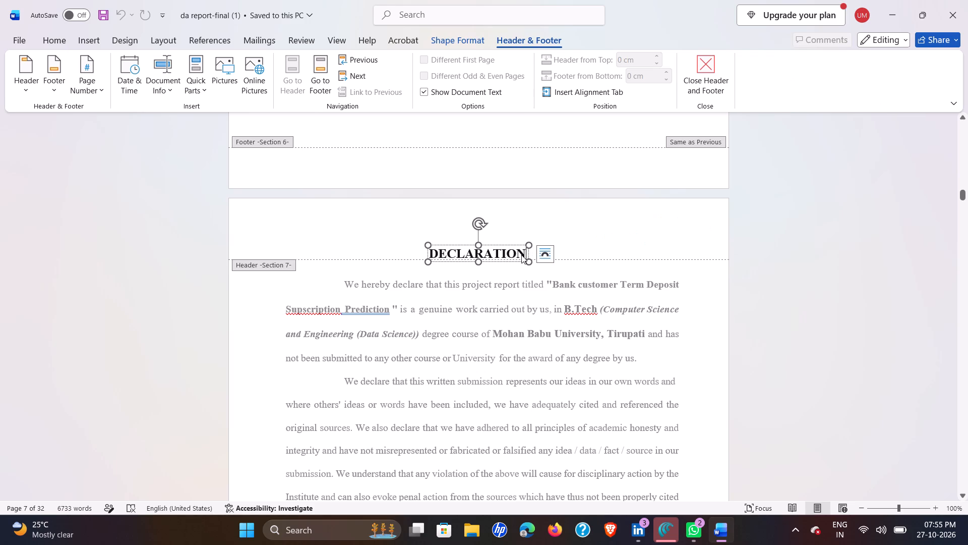
Look through the report from the declaration page through the abstract, table of contents and Chapter 1 to the start of Chapter 2, and return to the title page.
{"action": "left_click", "coordinate": [455, 157]}
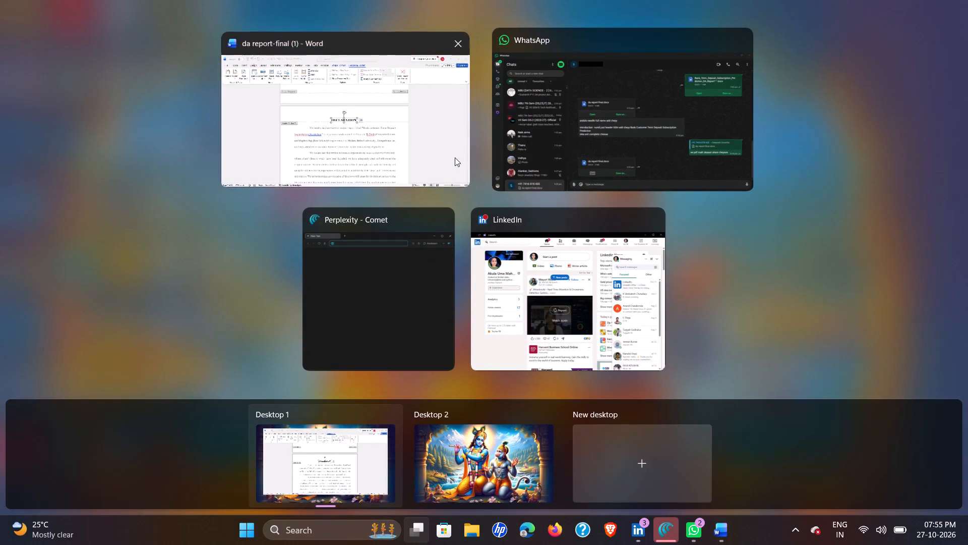
{"action": "left_click", "coordinate": [462, 221]}
{"action": "scroll", "coordinate": [529, 427], "scroll_direction": "down", "scroll_amount": 4}
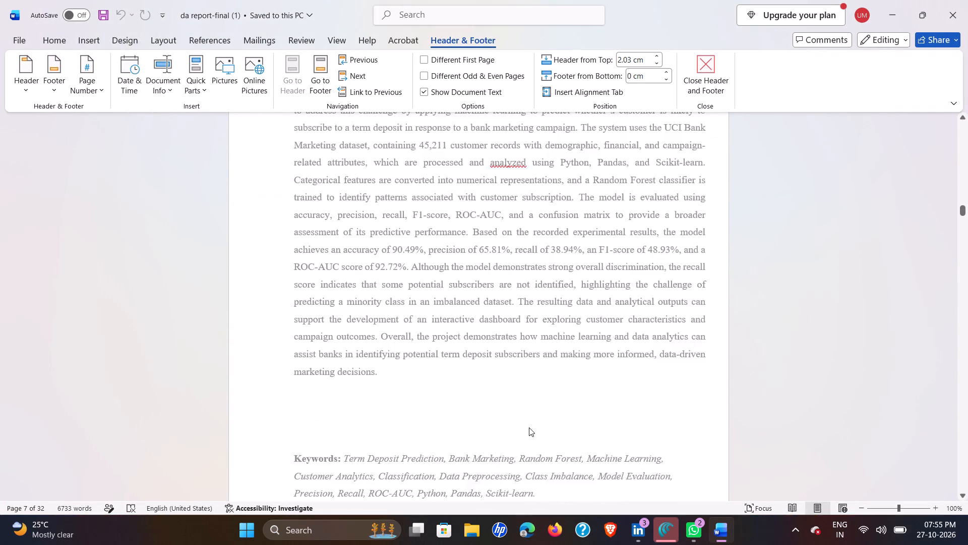
{"action": "scroll", "coordinate": [529, 427], "scroll_direction": "down", "scroll_amount": 5}
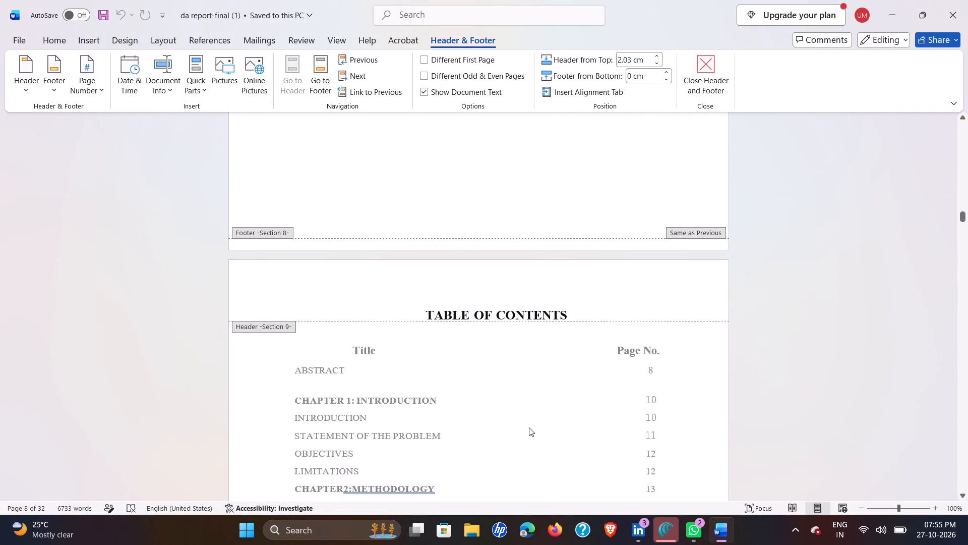
{"action": "scroll", "coordinate": [529, 427], "scroll_direction": "down", "scroll_amount": 6}
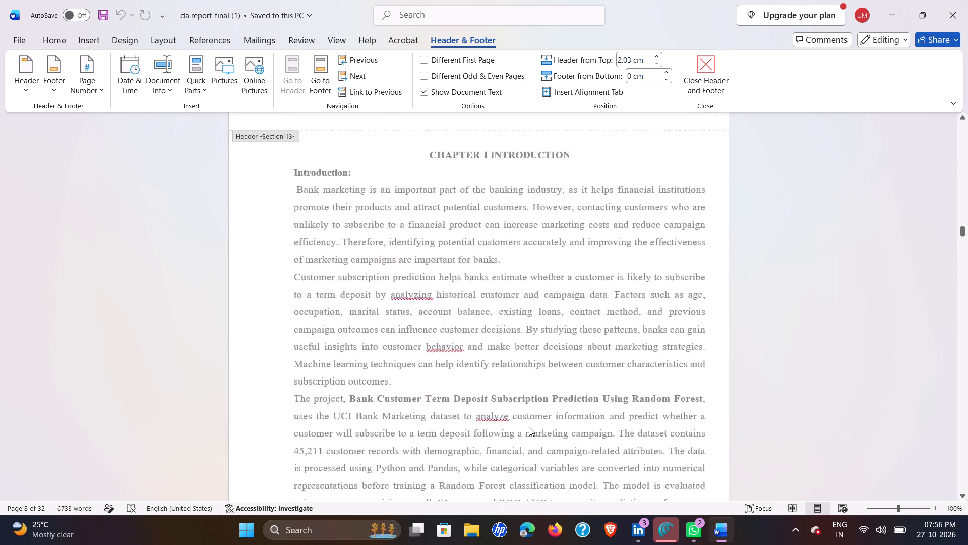
{"action": "scroll", "coordinate": [529, 427], "scroll_direction": "down", "scroll_amount": 7}
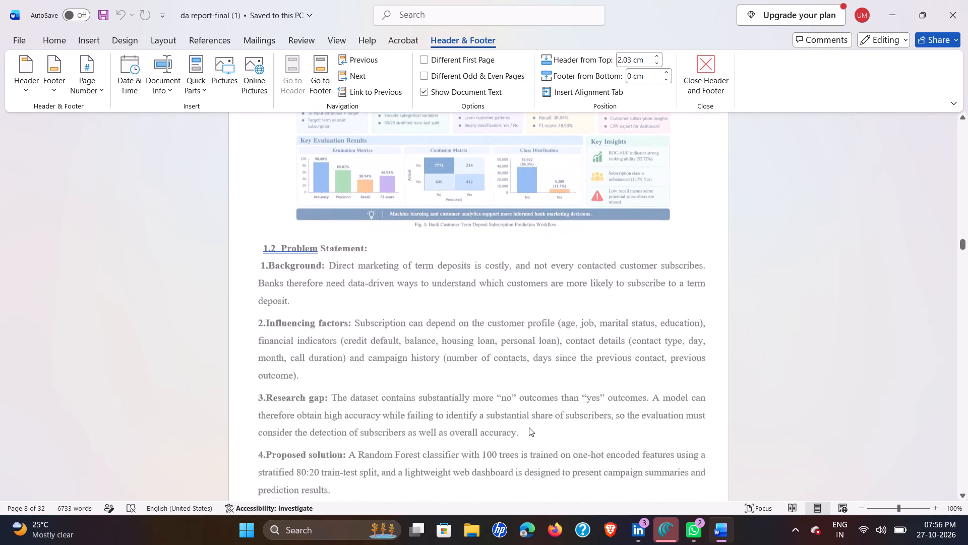
{"action": "scroll", "coordinate": [529, 427], "scroll_direction": "down", "scroll_amount": 9}
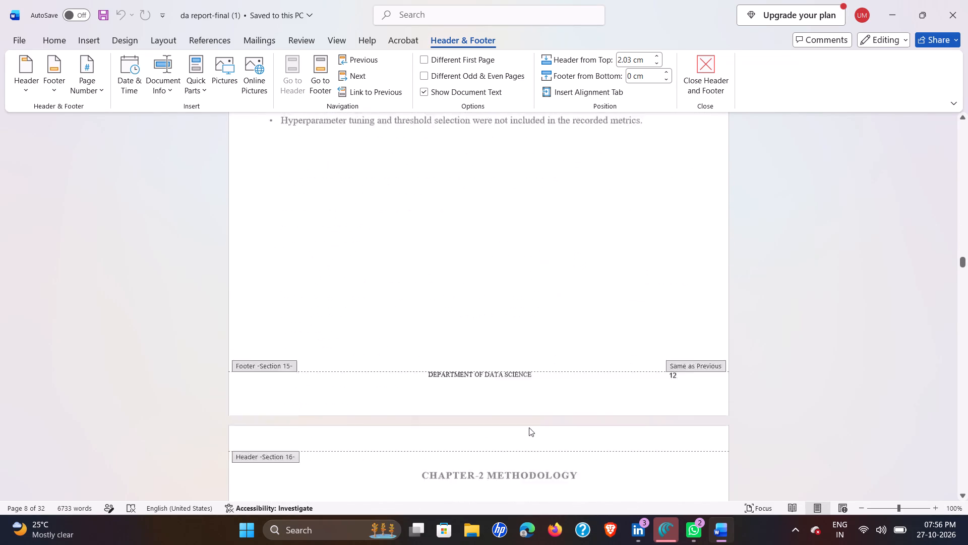
{"action": "scroll", "coordinate": [529, 427], "scroll_direction": "up", "scroll_amount": 18}
{"action": "scroll", "coordinate": [529, 427], "scroll_direction": "up", "scroll_amount": 10}
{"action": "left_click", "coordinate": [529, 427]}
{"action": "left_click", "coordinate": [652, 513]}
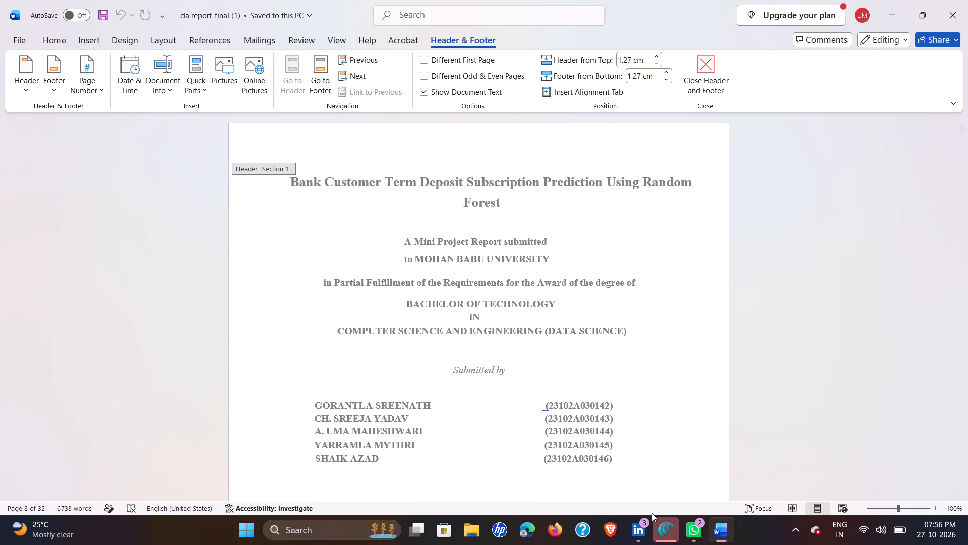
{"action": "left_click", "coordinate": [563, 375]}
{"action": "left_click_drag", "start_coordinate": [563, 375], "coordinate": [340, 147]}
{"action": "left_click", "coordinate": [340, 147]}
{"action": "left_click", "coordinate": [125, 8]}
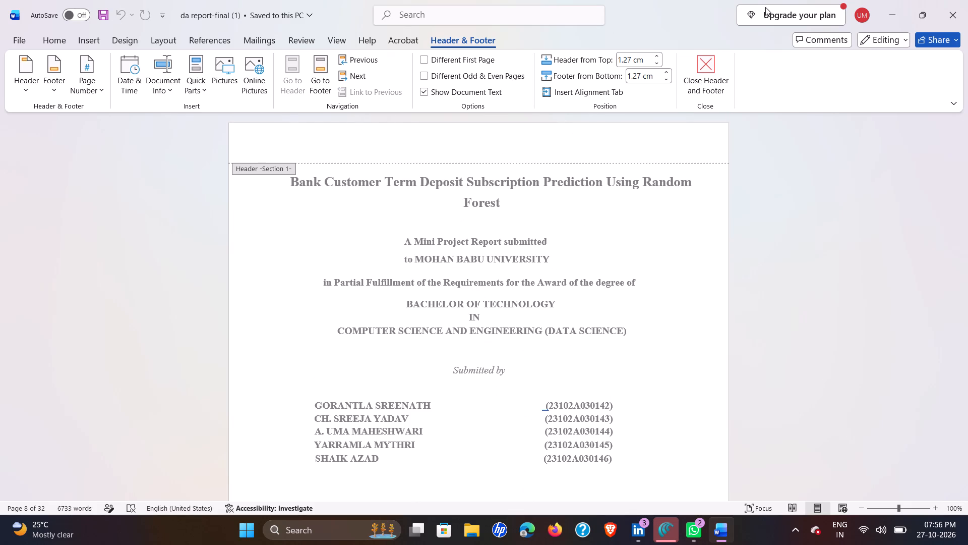
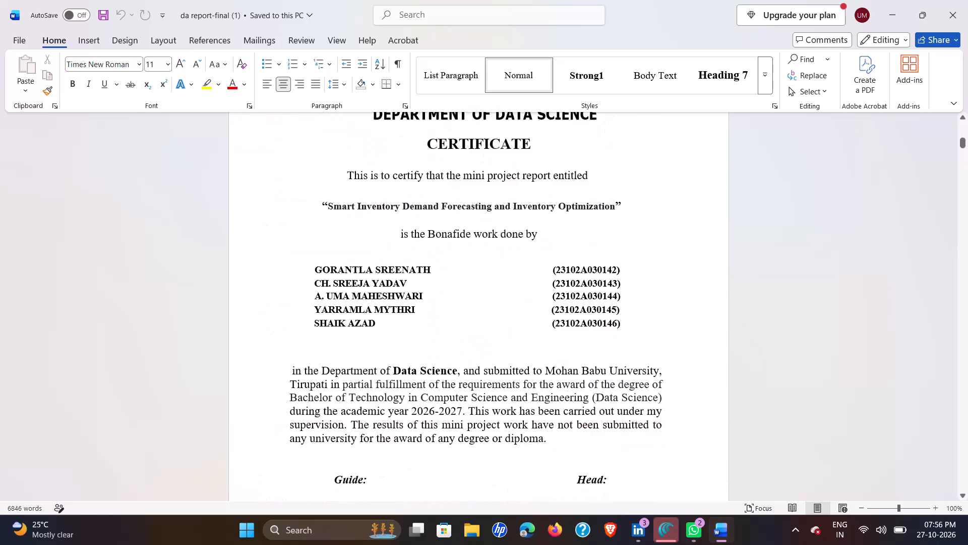
Open the abstract page's header for editing and delete the ABSTRACT heading text from its text box.
{"action": "scroll", "coordinate": [494, 288], "scroll_direction": "down", "scroll_amount": 6}
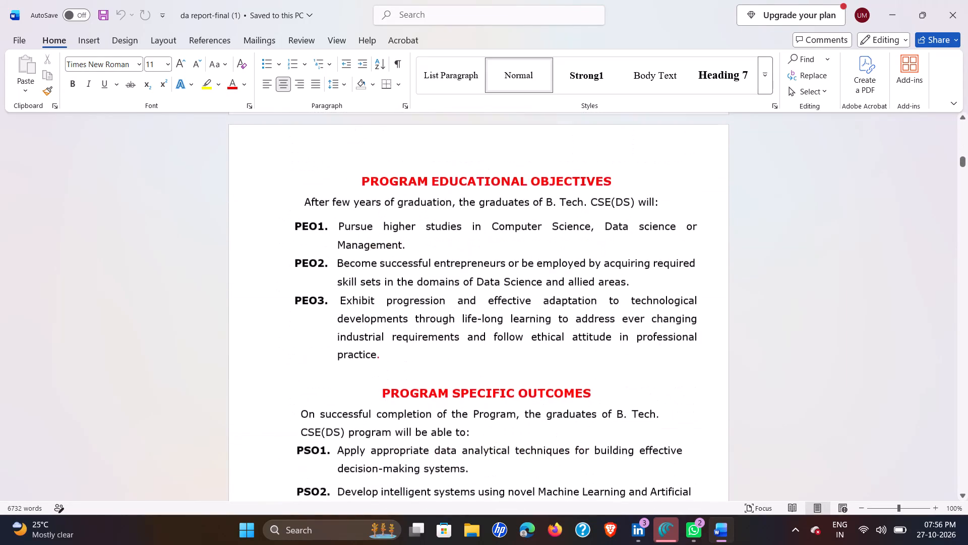
{"action": "scroll", "coordinate": [494, 288], "scroll_direction": "down", "scroll_amount": 6}
{"action": "scroll", "coordinate": [494, 288], "scroll_direction": "up", "scroll_amount": 1}
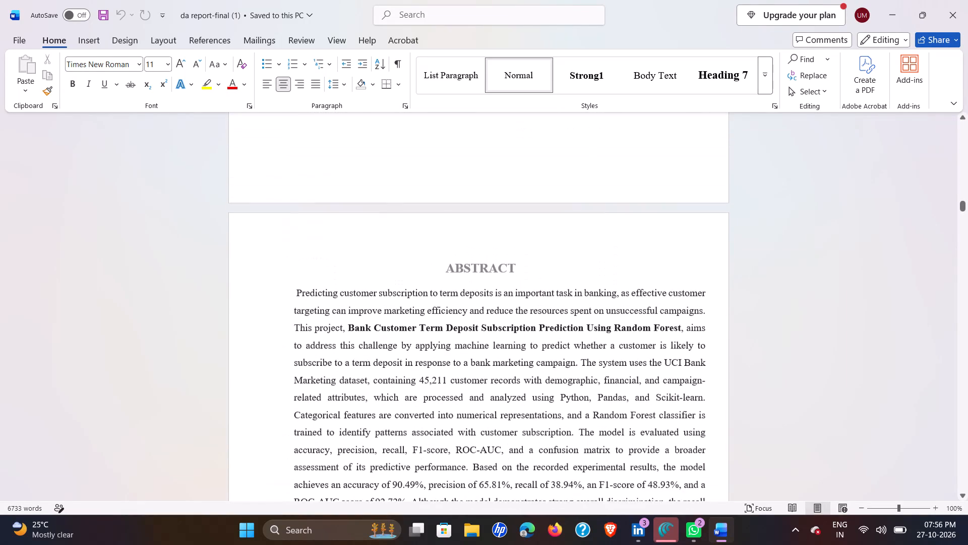
{"action": "double_click", "coordinate": [511, 263]}
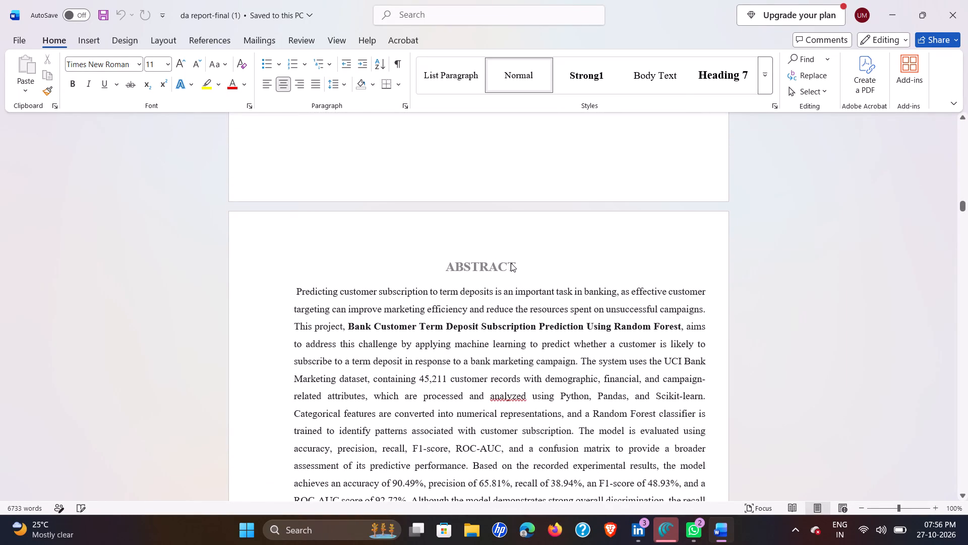
{"action": "left_click", "coordinate": [511, 263]}
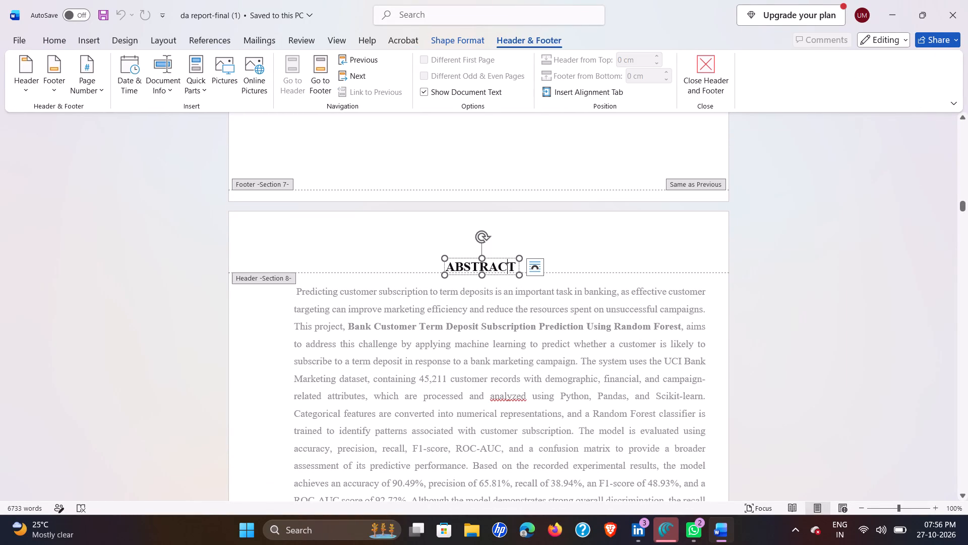
{"action": "left_click_drag", "start_coordinate": [513, 263], "coordinate": [476, 271]}
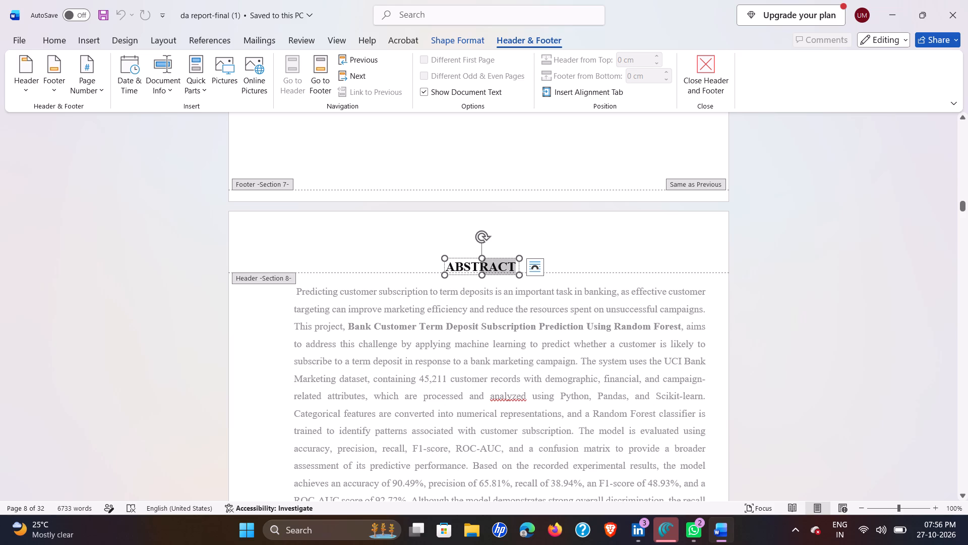
{"action": "left_click_drag", "start_coordinate": [476, 271], "coordinate": [441, 275]}
{"action": "key", "text": "BackSpace"}
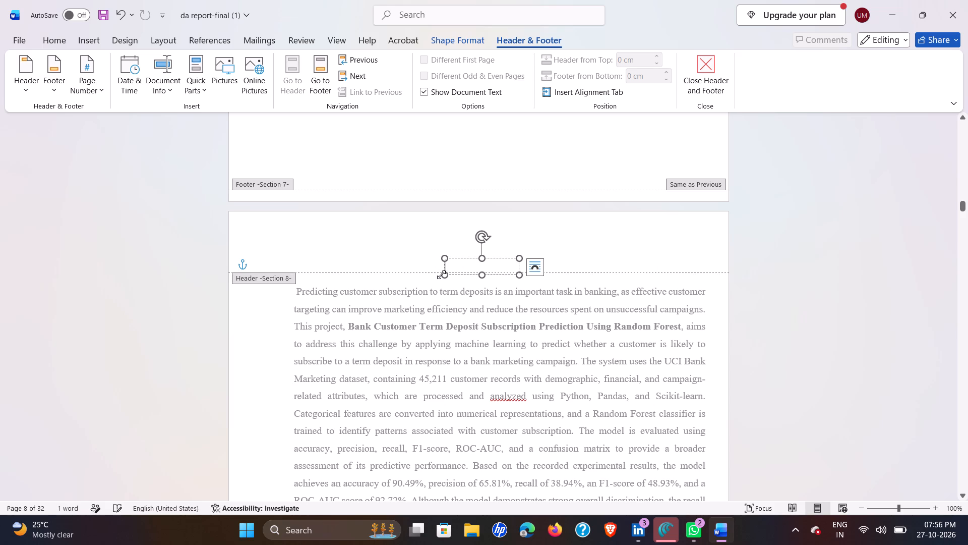
Leave header editing and copy the title "Bank Customer Term Deposit Subscription Prediction Using Random Forest" from the title page.
{"action": "scroll", "coordinate": [635, 172], "scroll_direction": "up", "scroll_amount": 14}
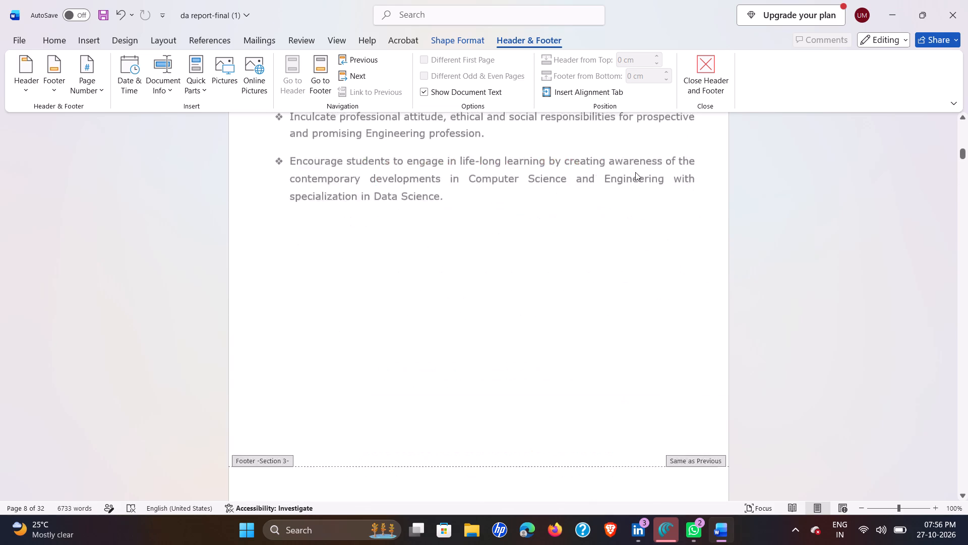
{"action": "scroll", "coordinate": [635, 172], "scroll_direction": "up", "scroll_amount": 4}
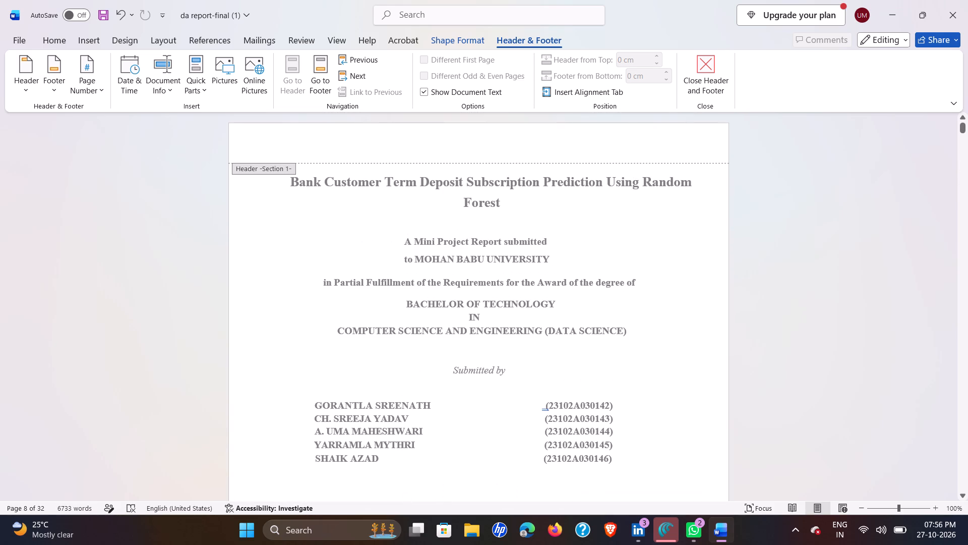
{"action": "left_click", "coordinate": [292, 182]}
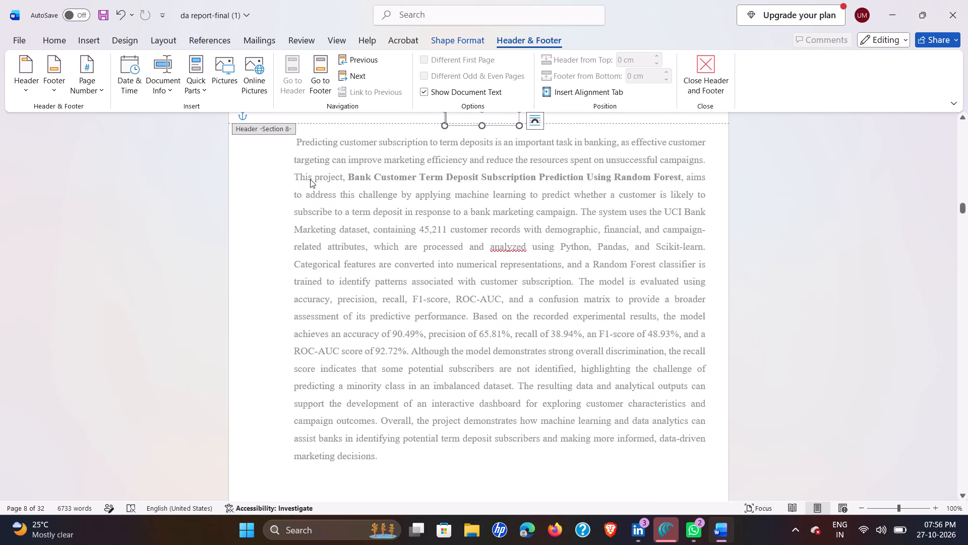
{"action": "scroll", "coordinate": [310, 179], "scroll_direction": "up", "scroll_amount": 14}
{"action": "scroll", "coordinate": [344, 380], "scroll_direction": "up", "scroll_amount": 13}
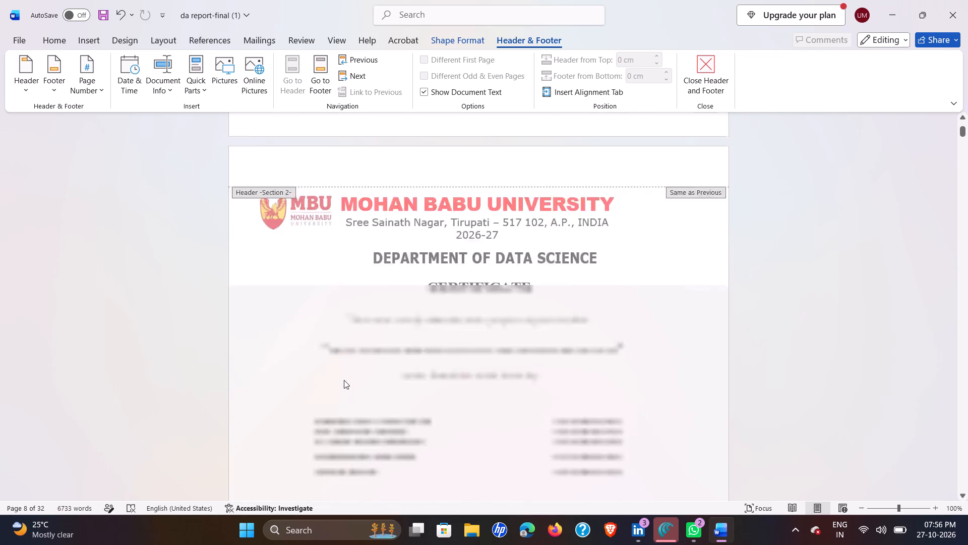
{"action": "scroll", "coordinate": [344, 380], "scroll_direction": "up", "scroll_amount": 1}
{"action": "double_click", "coordinate": [303, 190]}
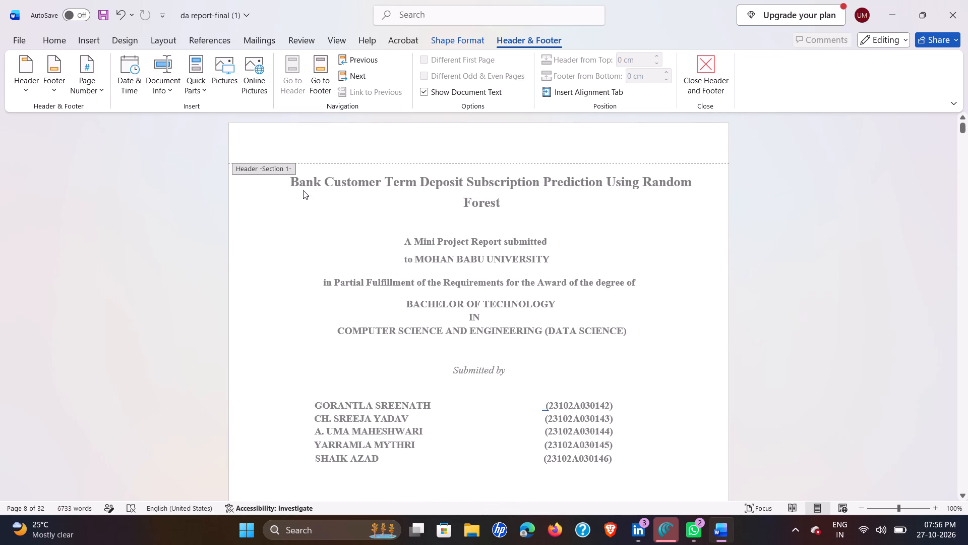
{"action": "left_click_drag", "start_coordinate": [291, 175], "coordinate": [546, 207]}
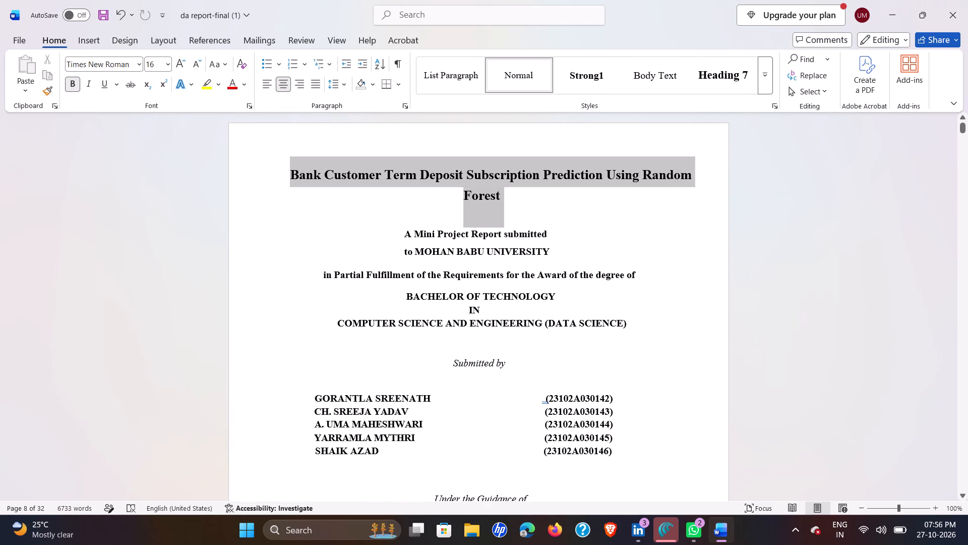
{"action": "left_click_drag", "start_coordinate": [546, 207], "coordinate": [548, 205]}
{"action": "key", "text": "ctrl+c"}
Replace the DECLARATION heading in the declaration page's header text box with the copied project title.
{"action": "scroll", "coordinate": [548, 205], "scroll_direction": "down", "scroll_amount": 8}
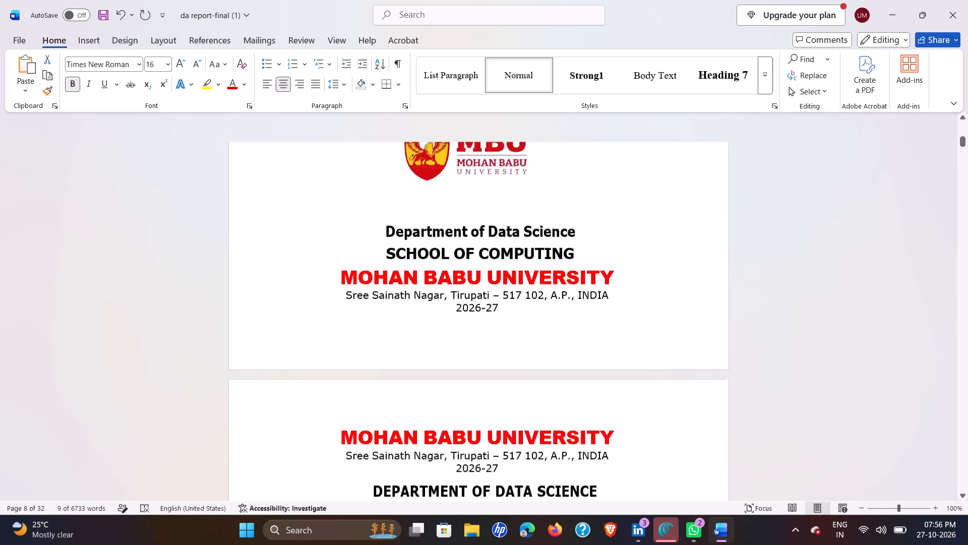
{"action": "scroll", "coordinate": [548, 205], "scroll_direction": "down", "scroll_amount": 8}
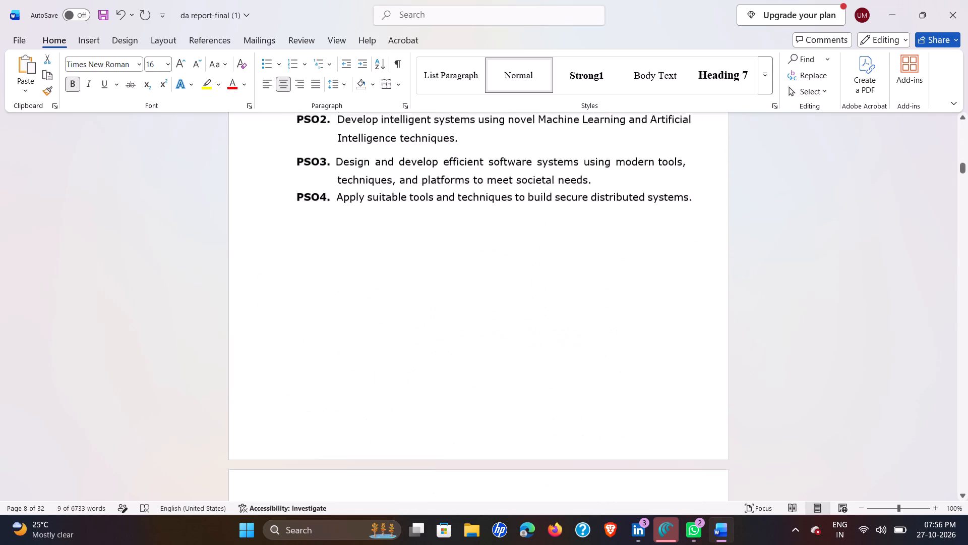
{"action": "scroll", "coordinate": [548, 205], "scroll_direction": "down", "scroll_amount": 8}
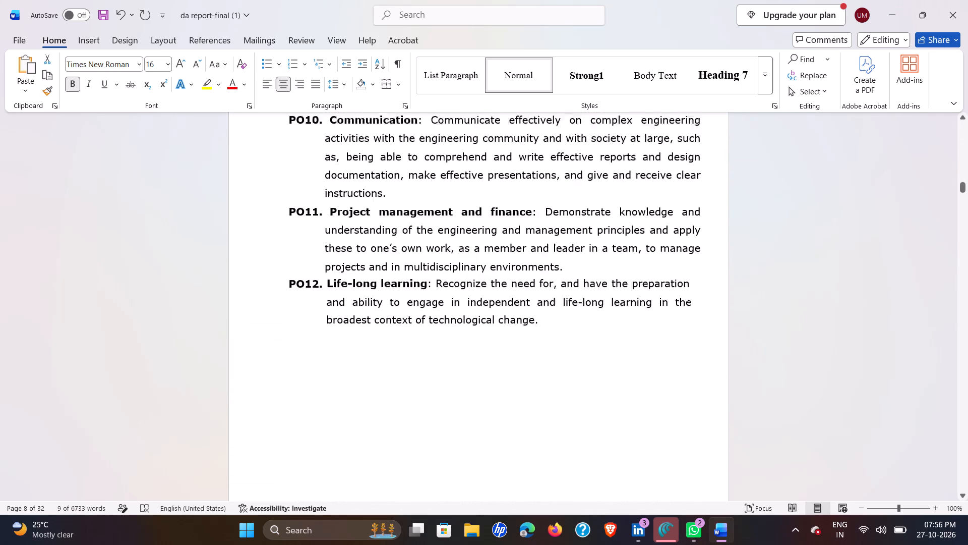
{"action": "scroll", "coordinate": [548, 205], "scroll_direction": "down", "scroll_amount": 6}
{"action": "scroll", "coordinate": [468, 163], "scroll_direction": "up", "scroll_amount": 1}
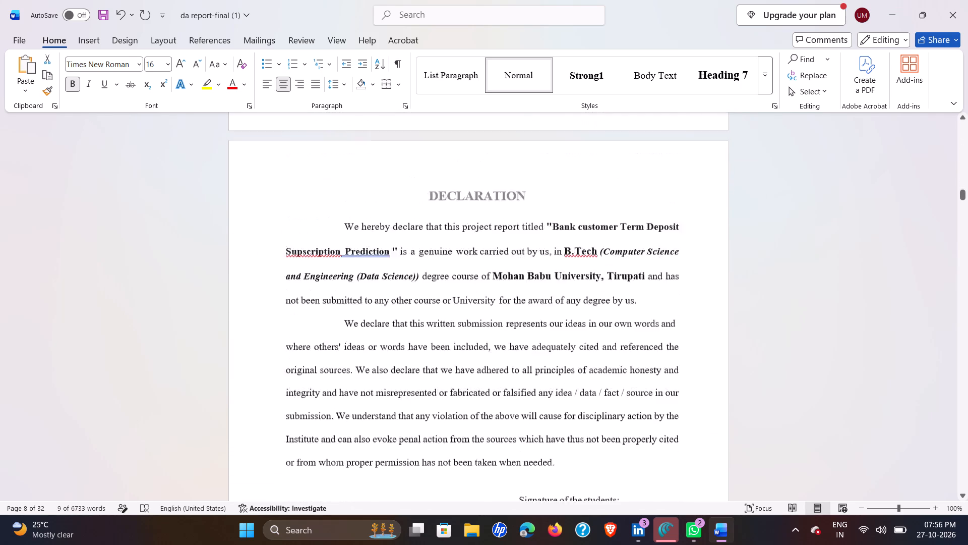
{"action": "scroll", "coordinate": [468, 163], "scroll_direction": "up", "scroll_amount": 1}
{"action": "double_click", "coordinate": [472, 262]}
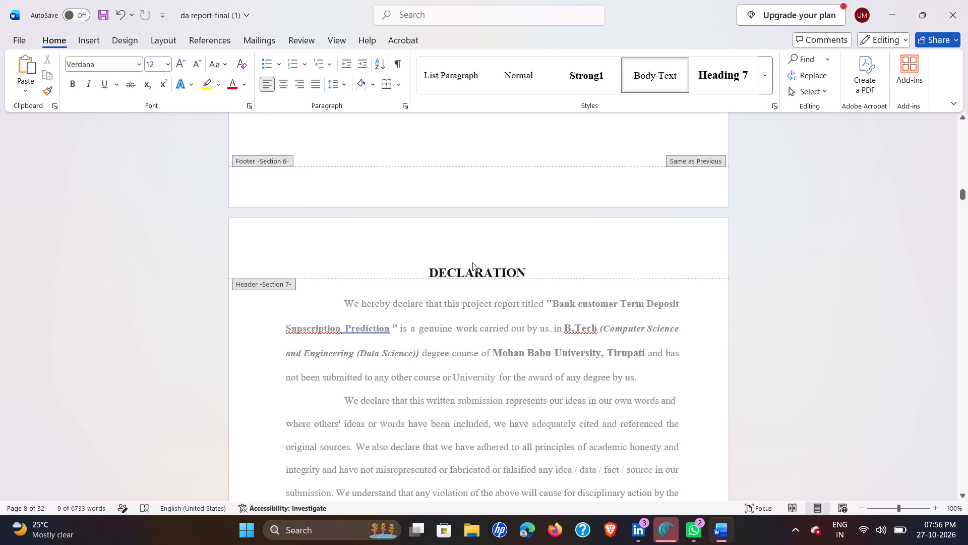
{"action": "double_click", "coordinate": [424, 274]}
{"action": "left_click", "coordinate": [424, 274]}
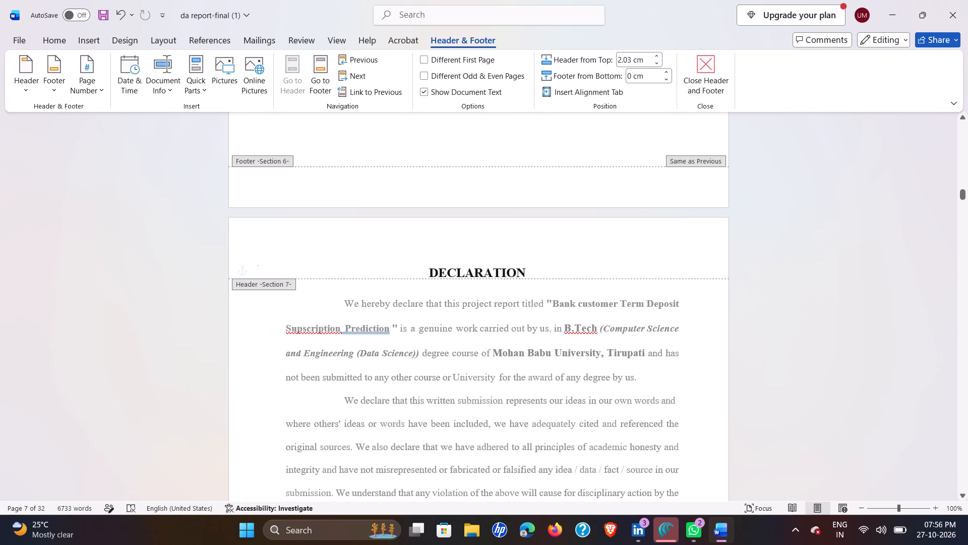
{"action": "double_click", "coordinate": [434, 271]}
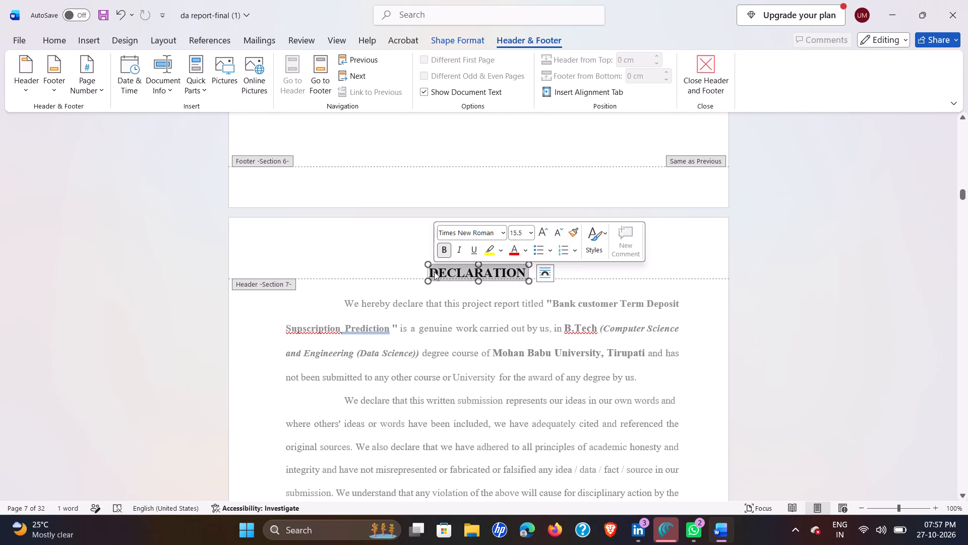
{"action": "key", "text": "BackSpace"}
{"action": "key", "text": "ctrl+v"}
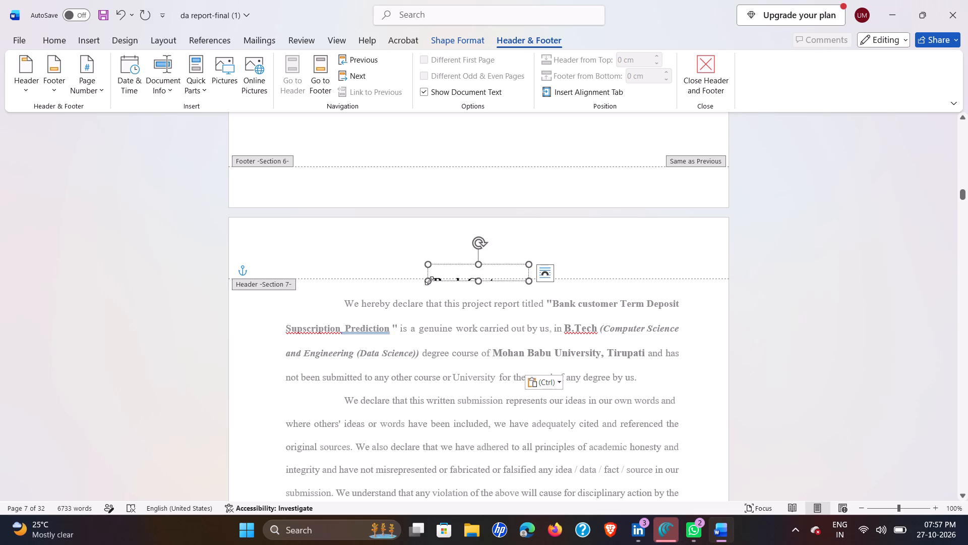
Enlarge the declaration page's header text box in width and height so the two-line project title fits.
{"action": "left_click_drag", "start_coordinate": [429, 277], "coordinate": [277, 267]}
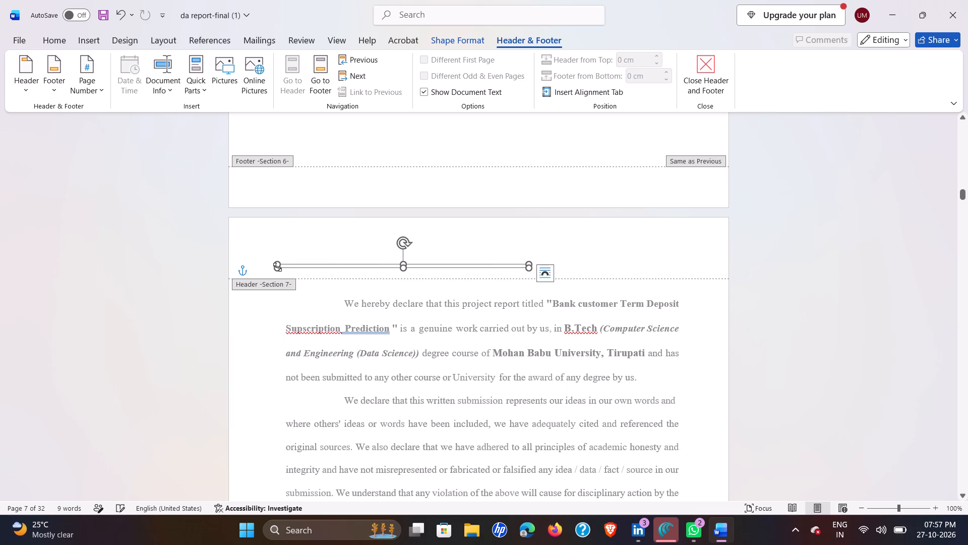
{"action": "left_click_drag", "start_coordinate": [404, 268], "coordinate": [428, 325]}
{"action": "left_click_drag", "start_coordinate": [428, 325], "coordinate": [436, 310]}
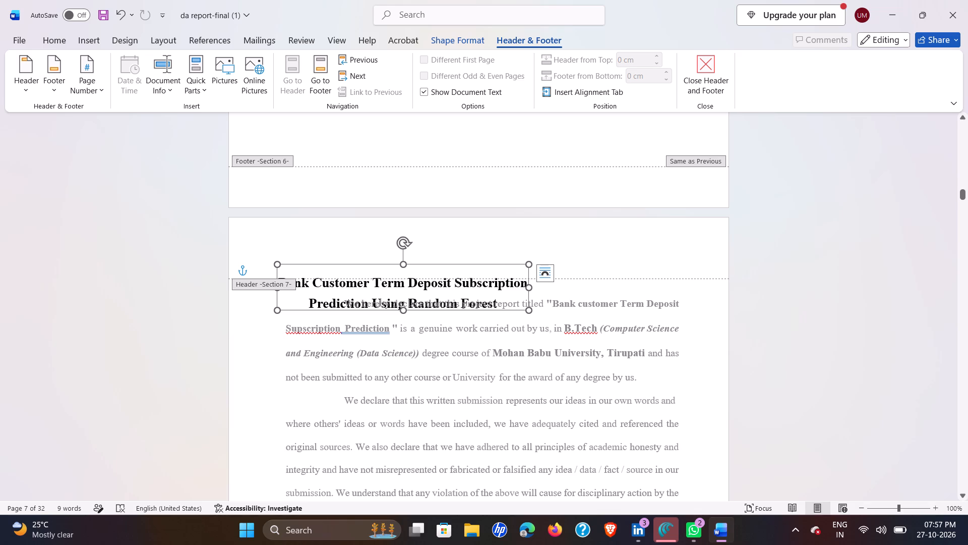
Select the whole project title inside the declaration page's header text box.
{"action": "left_click_drag", "start_coordinate": [498, 300], "coordinate": [286, 290]}
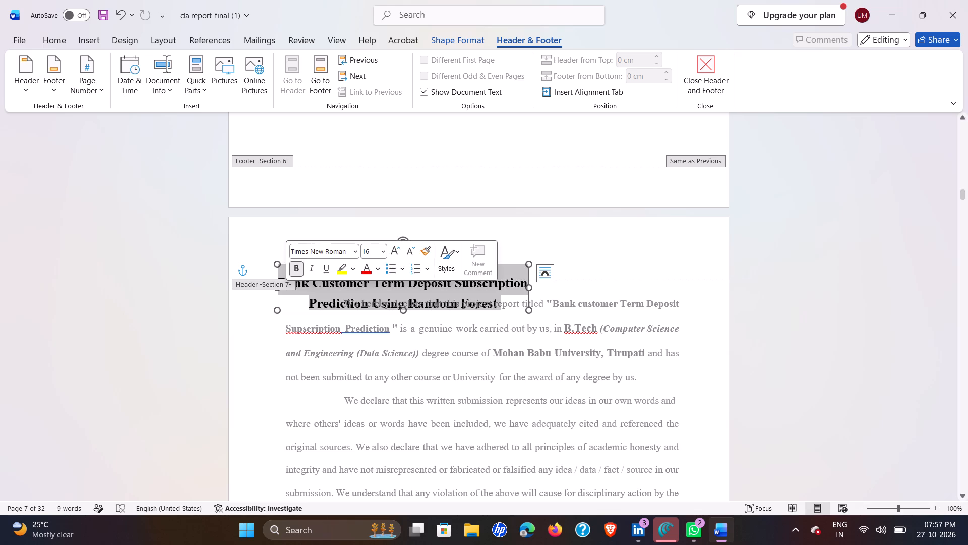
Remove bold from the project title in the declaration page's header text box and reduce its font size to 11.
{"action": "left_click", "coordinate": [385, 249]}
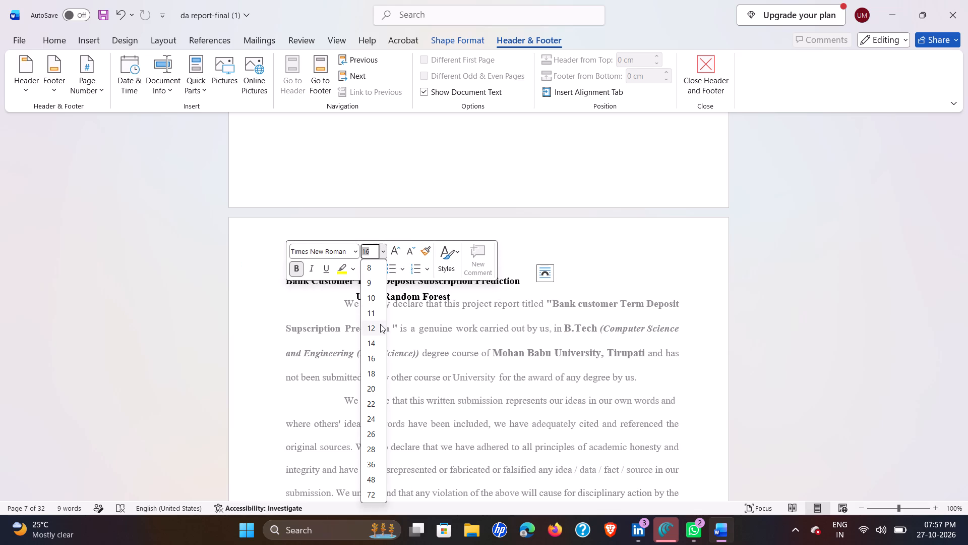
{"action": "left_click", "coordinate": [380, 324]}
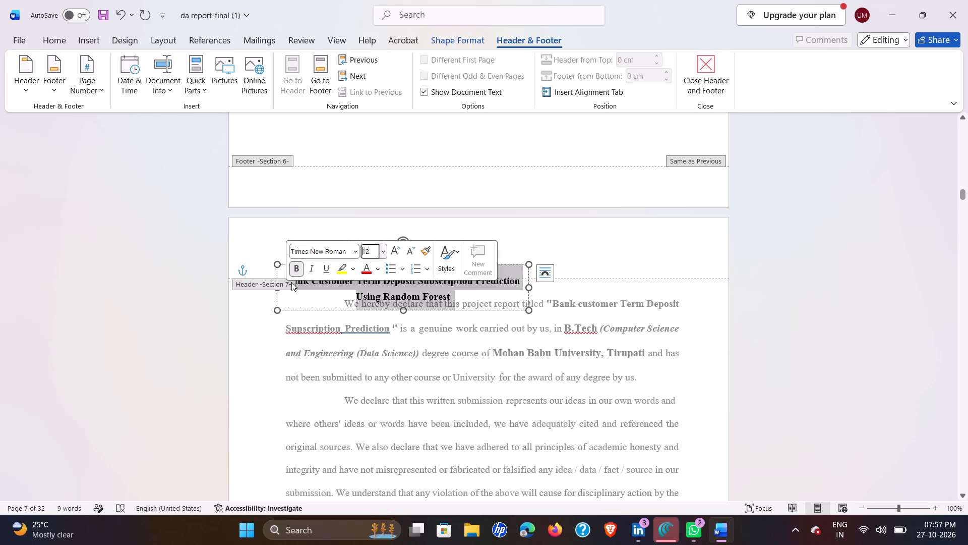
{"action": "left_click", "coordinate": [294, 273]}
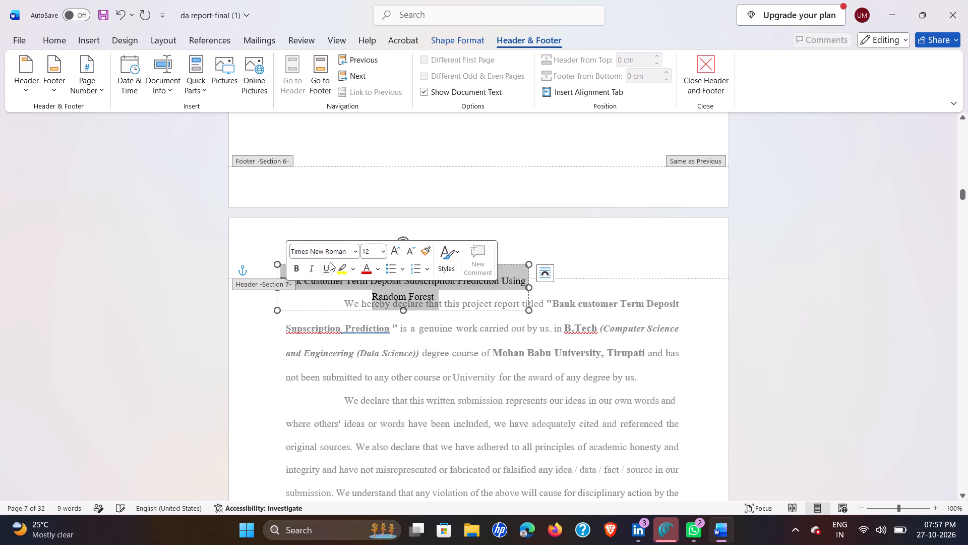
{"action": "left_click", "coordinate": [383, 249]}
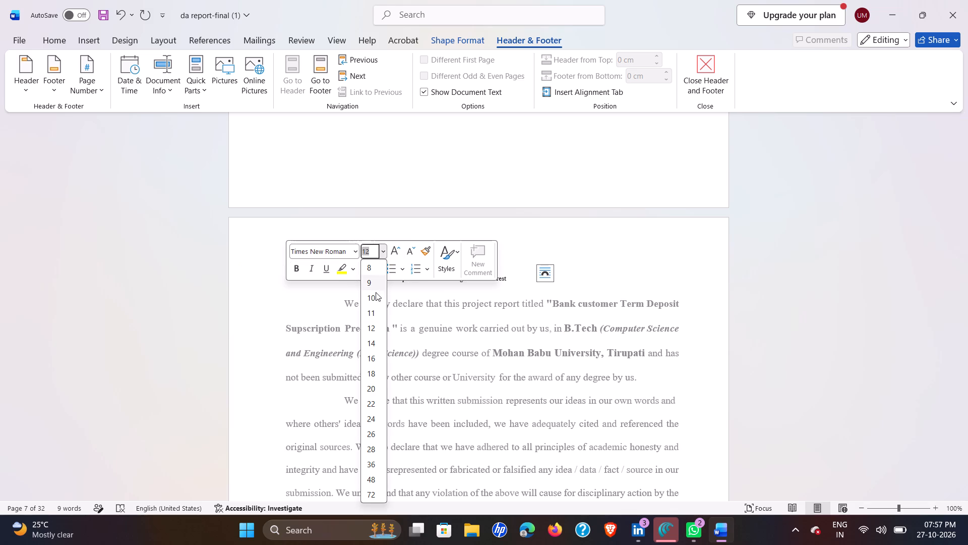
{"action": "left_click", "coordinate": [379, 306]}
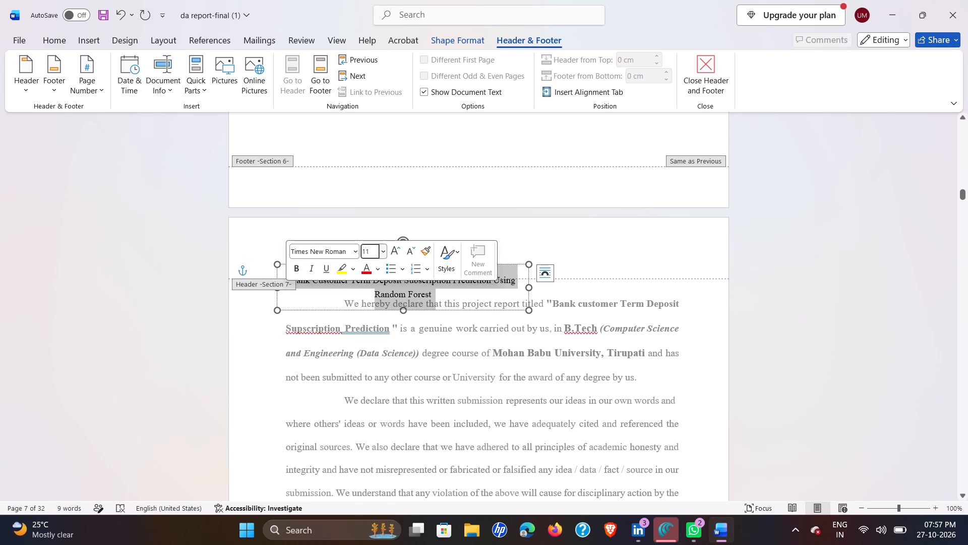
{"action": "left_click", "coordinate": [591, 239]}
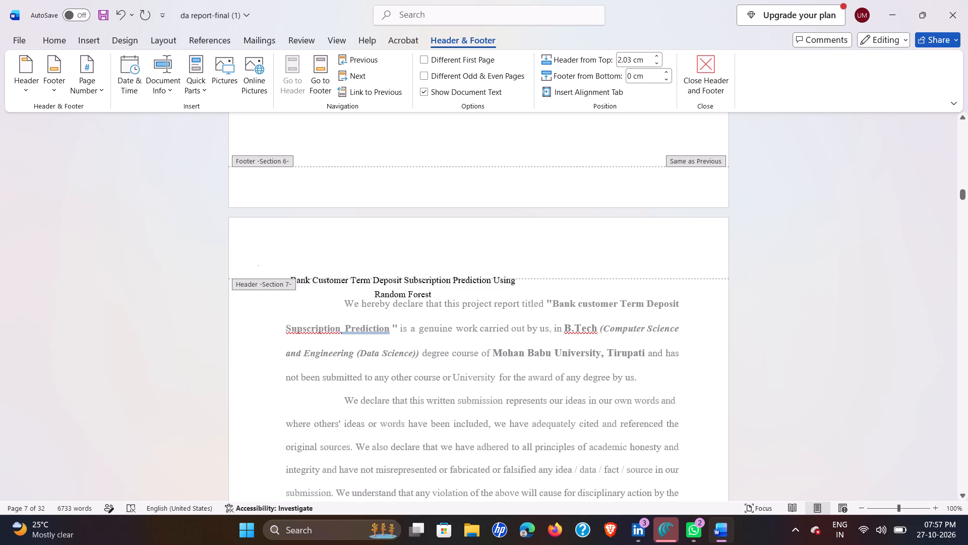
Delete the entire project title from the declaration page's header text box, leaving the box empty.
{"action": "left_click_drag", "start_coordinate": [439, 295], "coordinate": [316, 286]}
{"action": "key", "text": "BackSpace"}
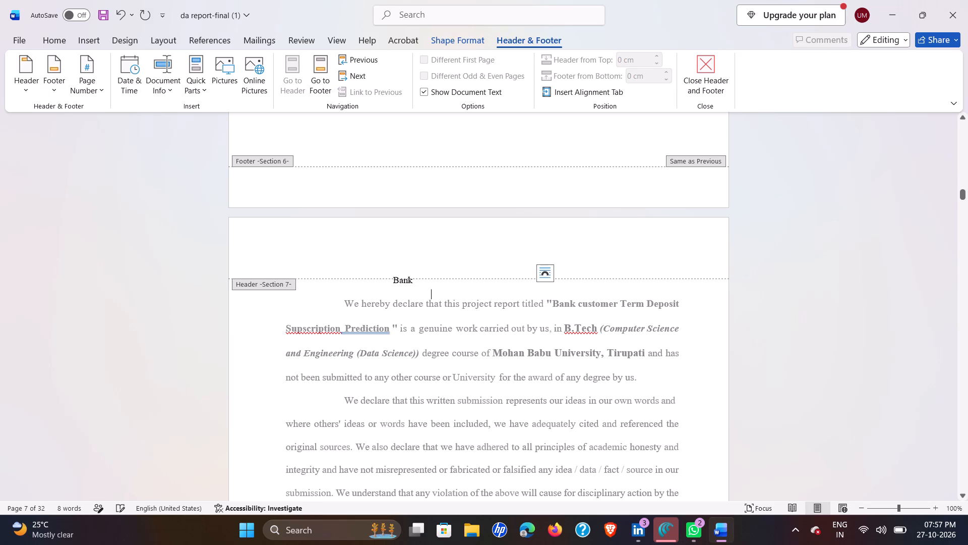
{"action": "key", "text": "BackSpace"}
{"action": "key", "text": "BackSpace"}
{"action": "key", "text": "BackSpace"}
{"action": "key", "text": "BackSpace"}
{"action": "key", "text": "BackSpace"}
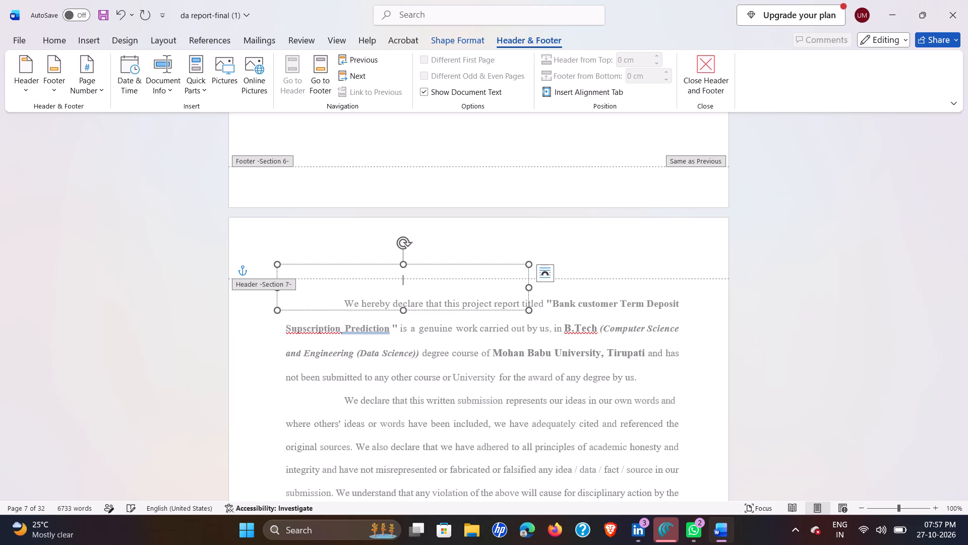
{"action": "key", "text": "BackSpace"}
Close the da report-final (1) document without saving the changes.
{"action": "left_click", "coordinate": [961, 0]}
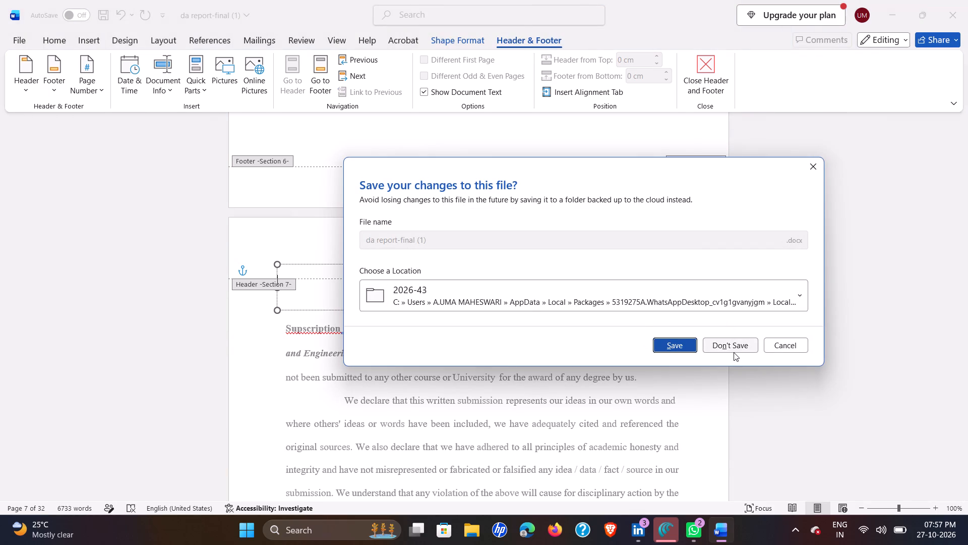
{"action": "left_click", "coordinate": [734, 352]}
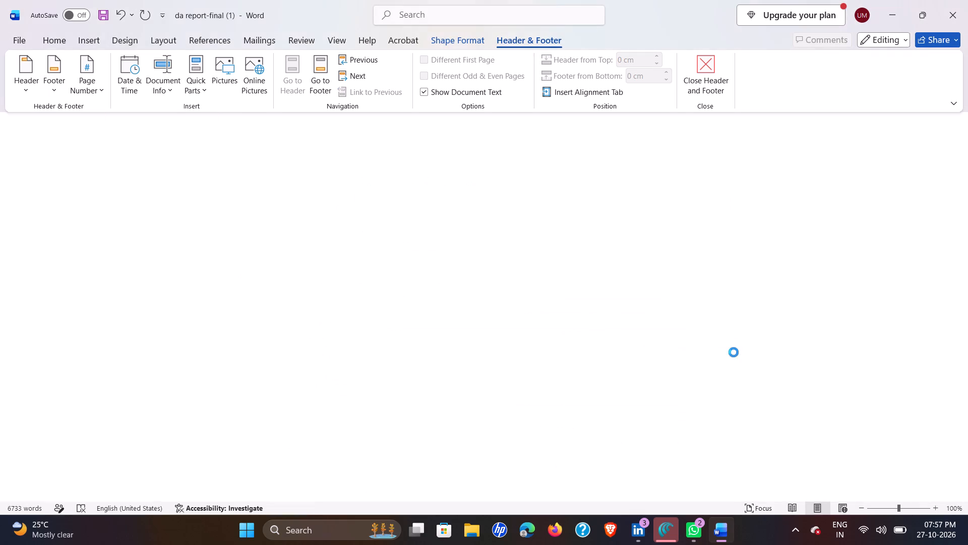